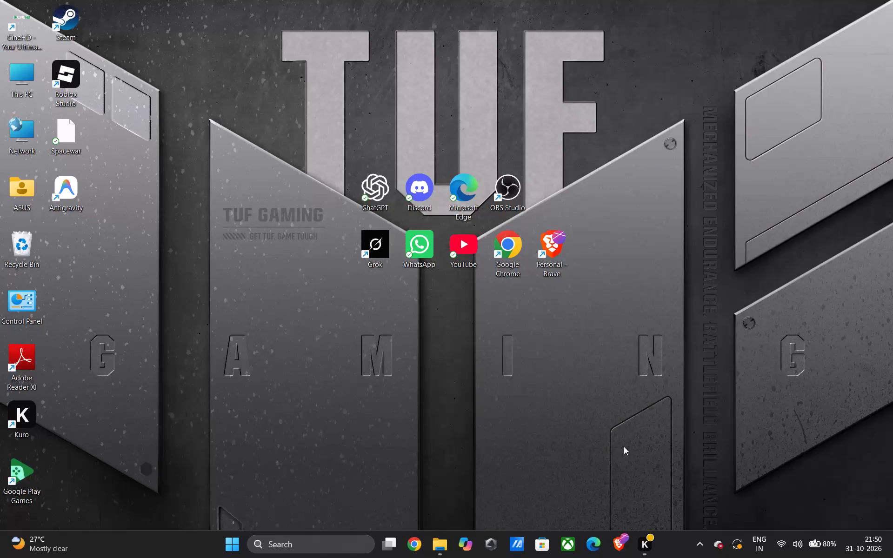
# Launch Excel and create a blank workbook.
pyautogui.click(233, 537)
pyautogui.press('e')
pyautogui.press('x')
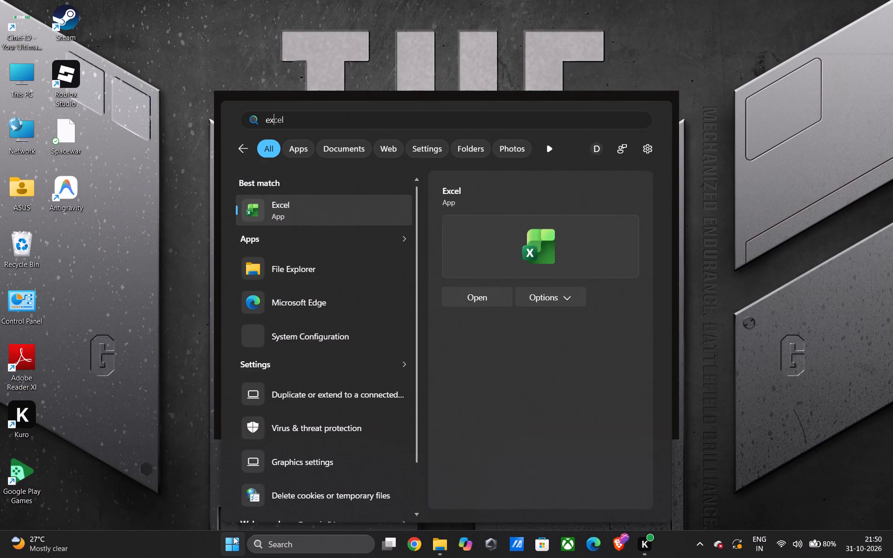
pyautogui.press('c')
pyautogui.press('e')
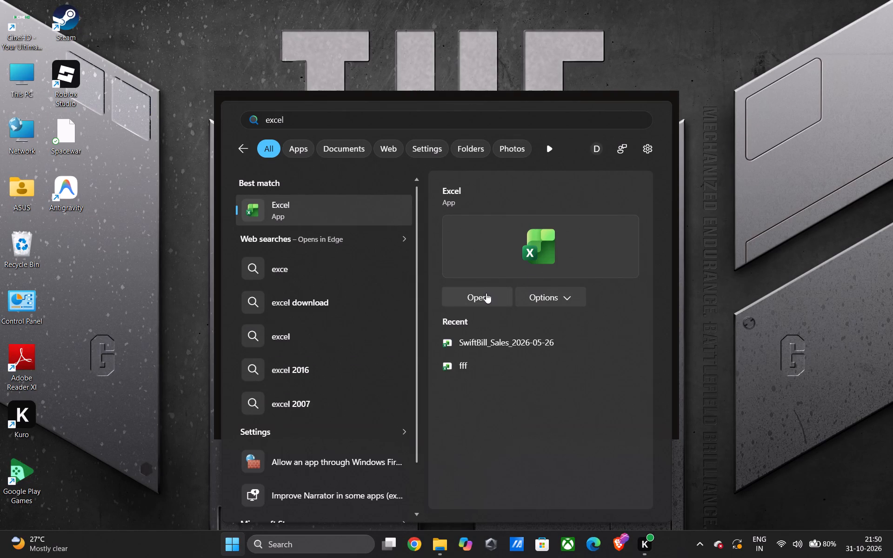
pyautogui.click(486, 293)
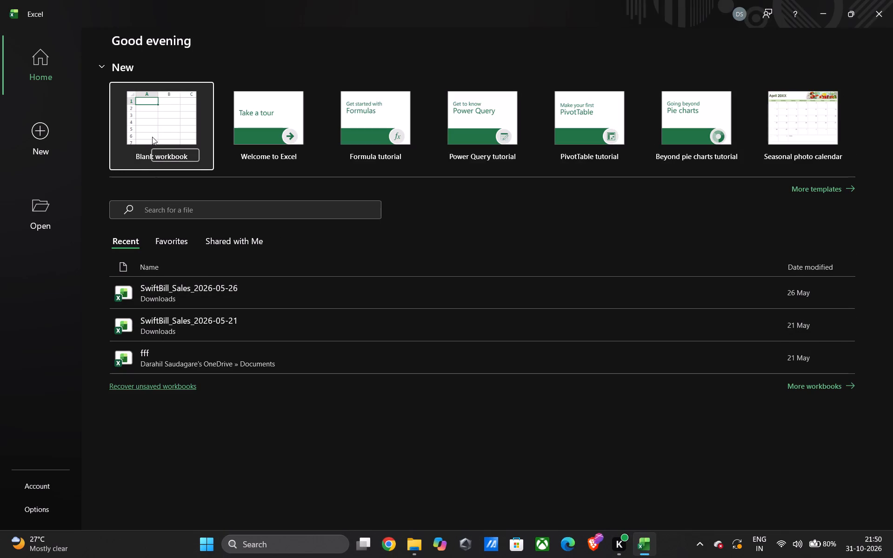
pyautogui.click(159, 136)
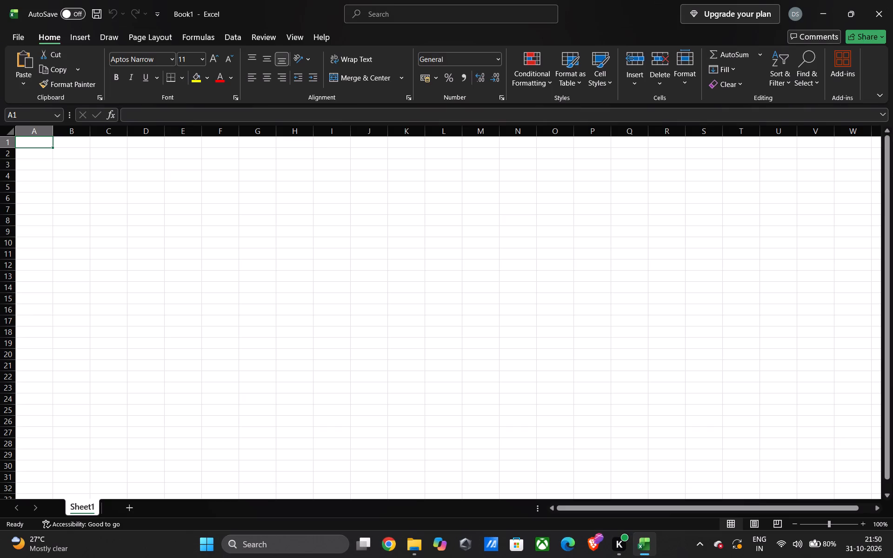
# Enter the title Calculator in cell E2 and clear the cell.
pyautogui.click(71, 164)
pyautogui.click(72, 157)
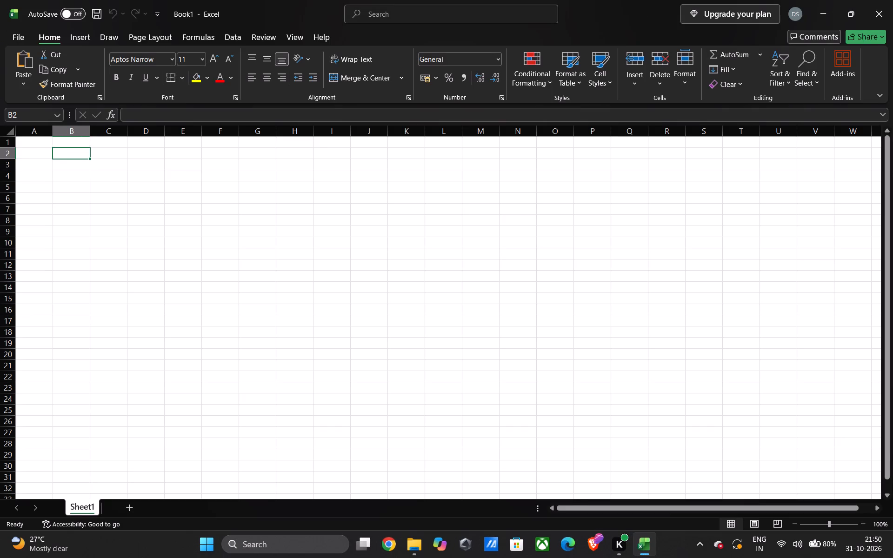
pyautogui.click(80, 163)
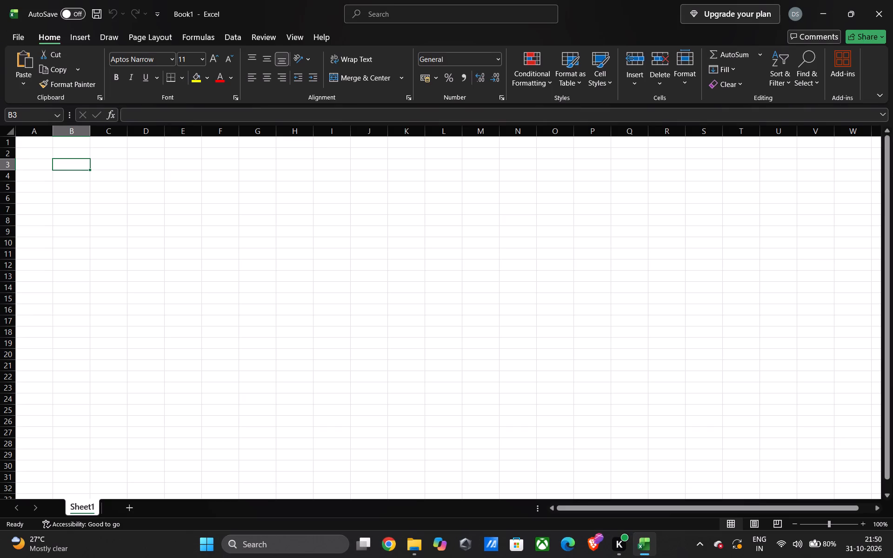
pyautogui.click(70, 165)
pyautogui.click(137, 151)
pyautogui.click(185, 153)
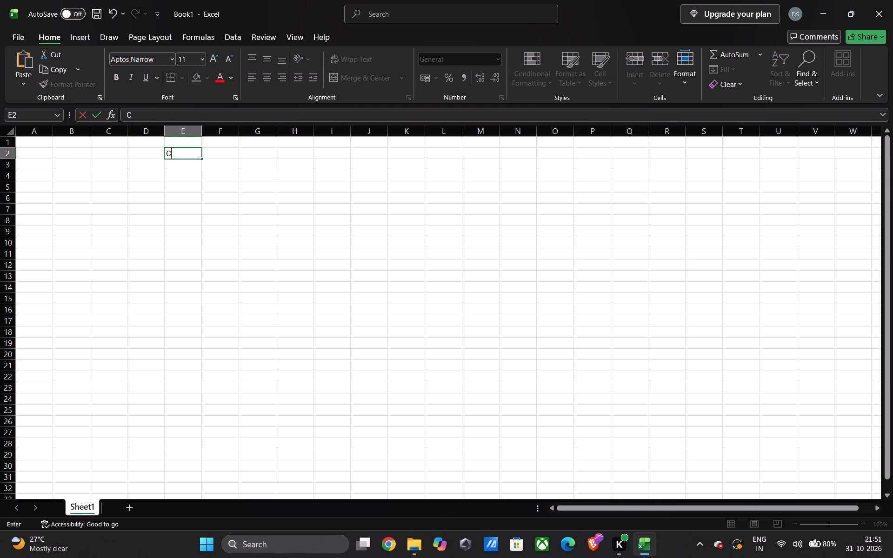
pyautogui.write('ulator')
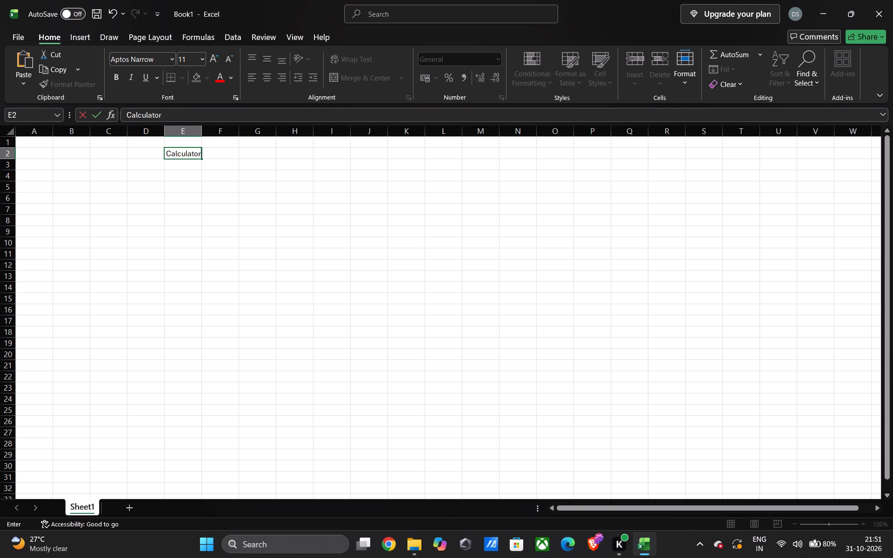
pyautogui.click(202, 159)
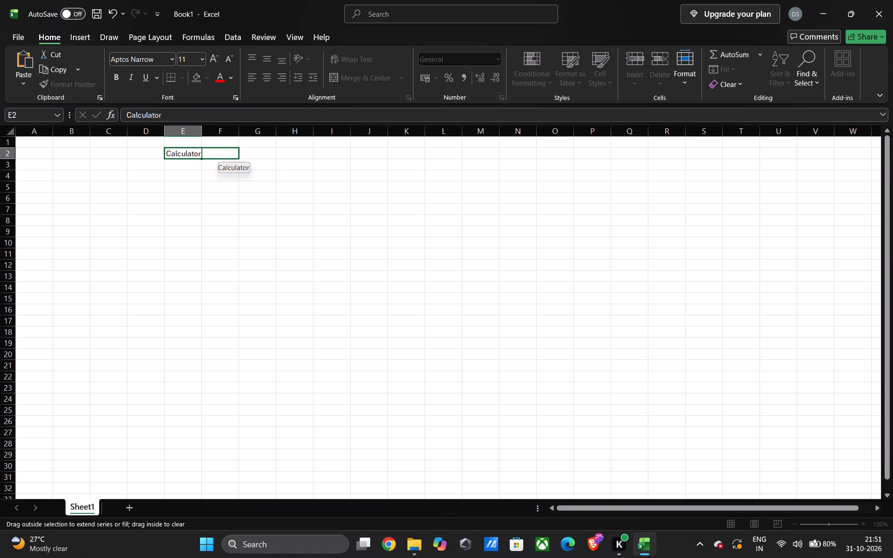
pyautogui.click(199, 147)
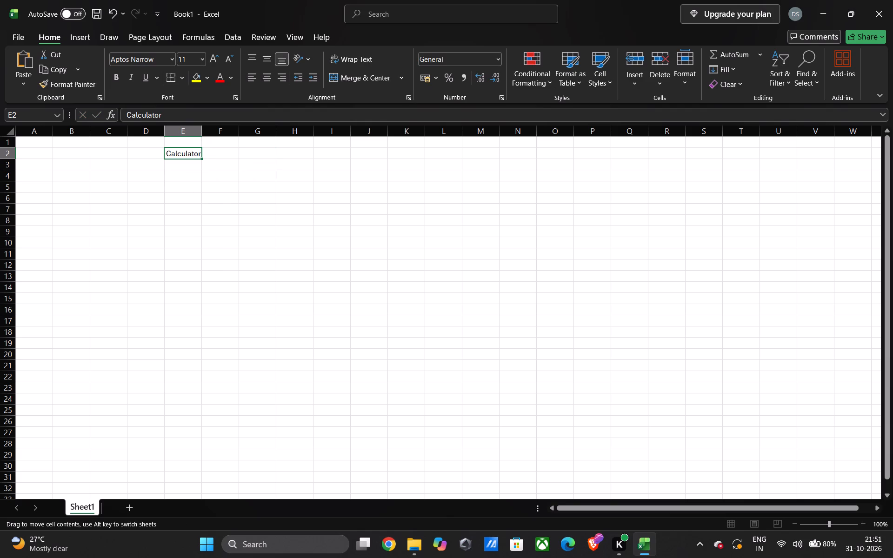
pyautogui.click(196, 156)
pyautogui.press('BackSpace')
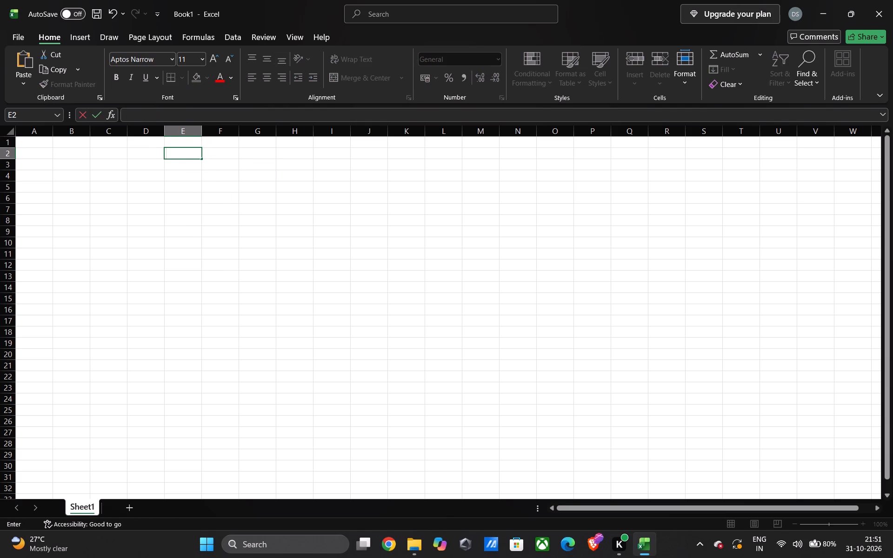
# Enter the header "Name of person" in cell B3 and auto-fit column B to its text.
pyautogui.click(101, 166)
pyautogui.click(80, 164)
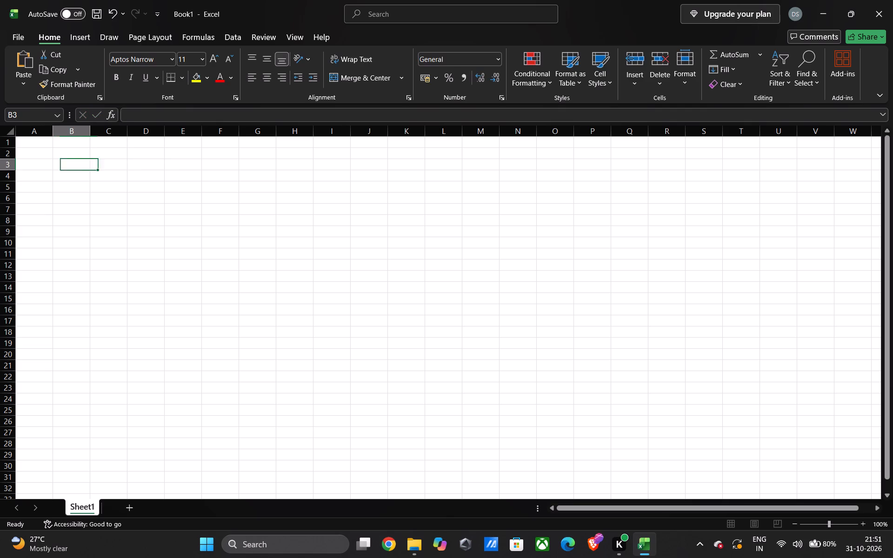
pyautogui.click(98, 166)
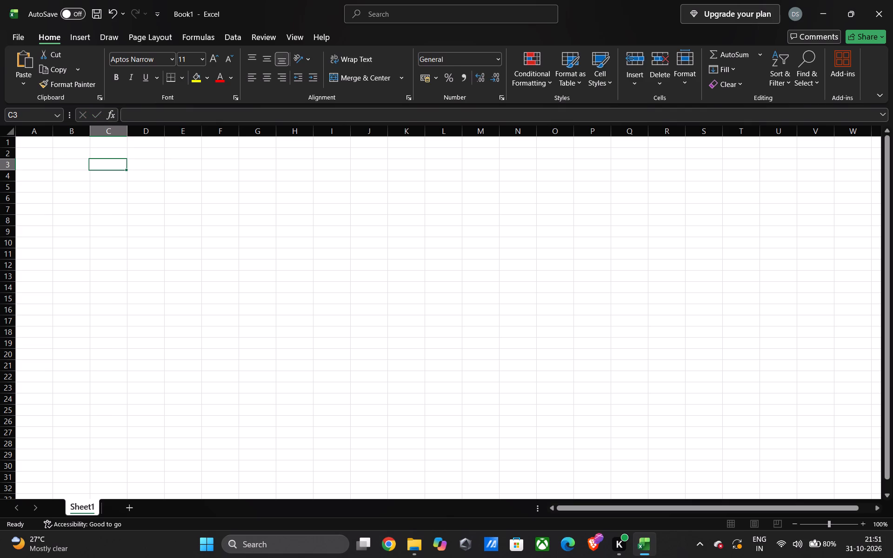
pyautogui.click(74, 162)
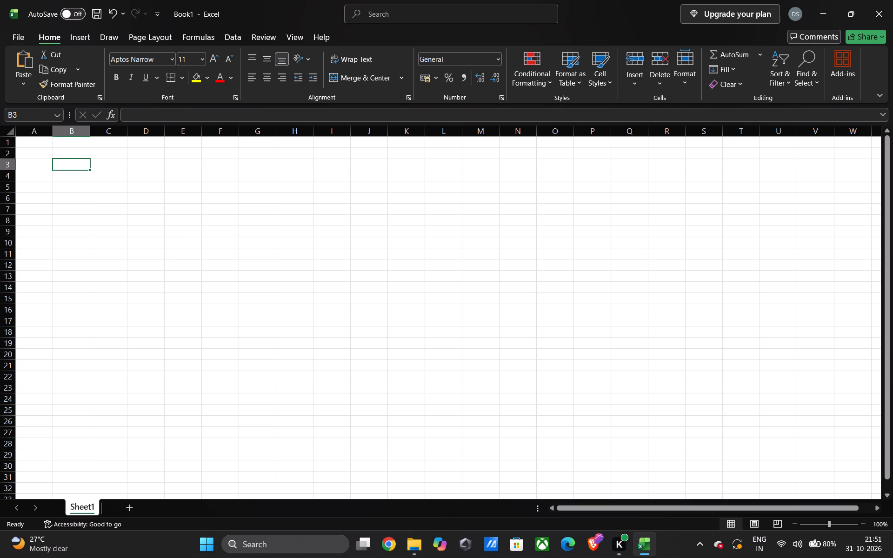
pyautogui.press('n')
pyautogui.write('ame')
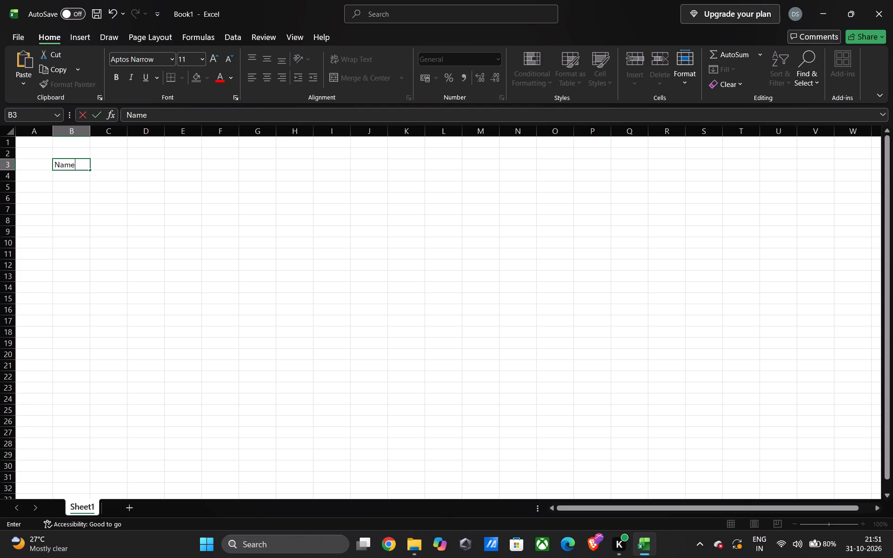
pyautogui.press('space')
pyautogui.write('of person')
pyautogui.doubleClick(90, 133)
# Enter the header "paid" in cell C3.
pyautogui.click(140, 162)
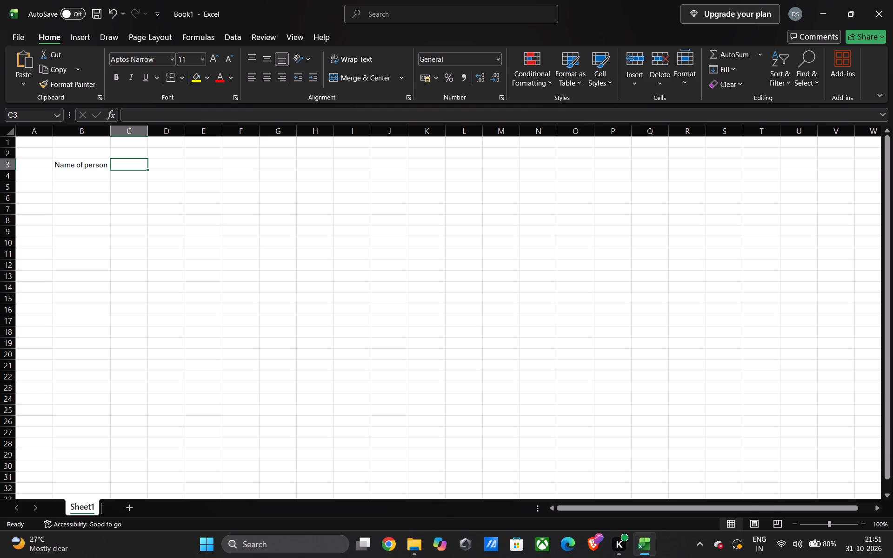
pyautogui.write('pai')
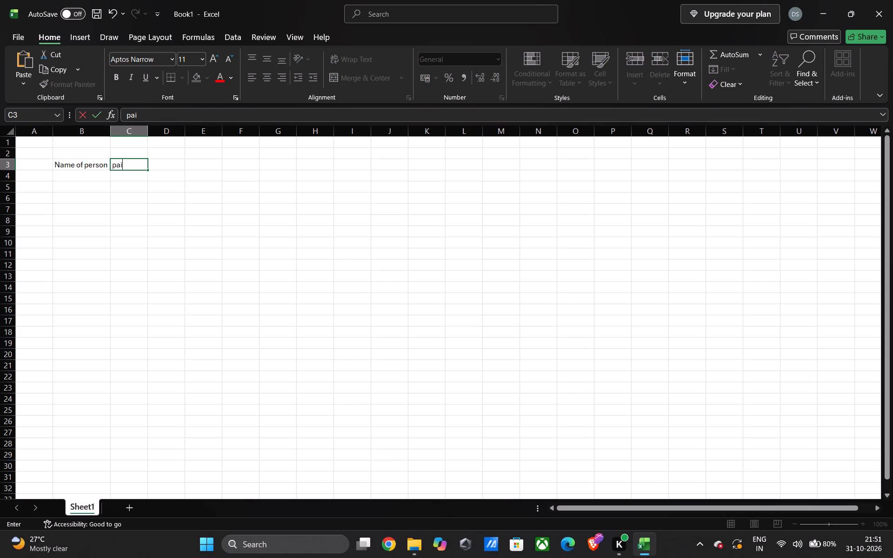
pyautogui.press('d')
pyautogui.click(159, 161)
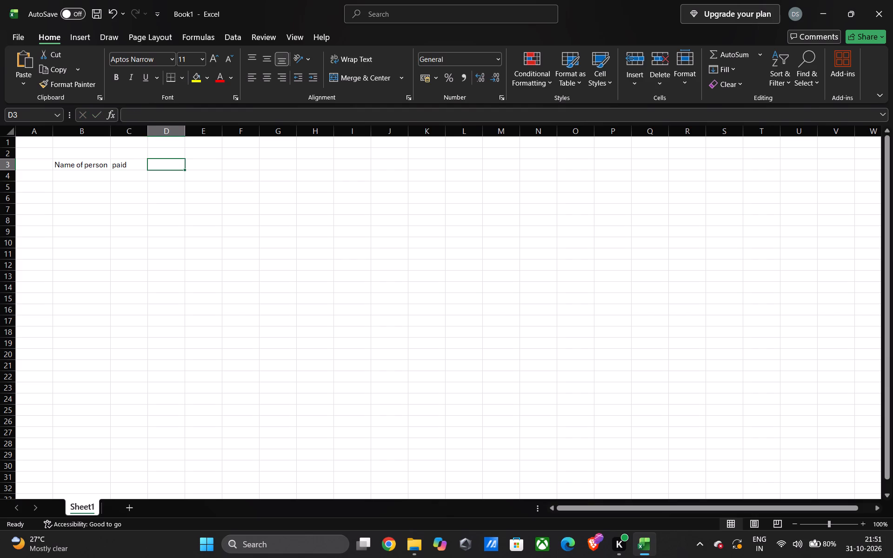
# List the names Darsgil, Pranav, Subodh and Om in cells B5 to B8.
pyautogui.click(102, 175)
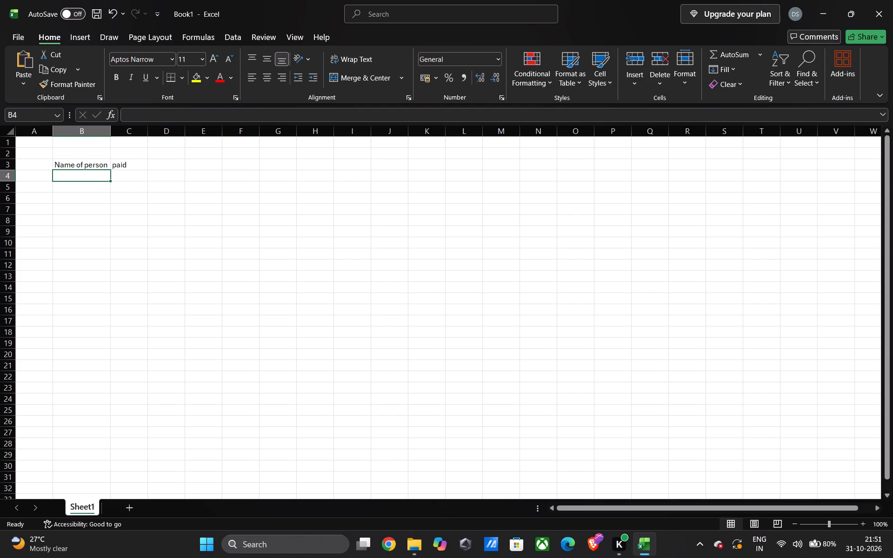
pyautogui.click(93, 192)
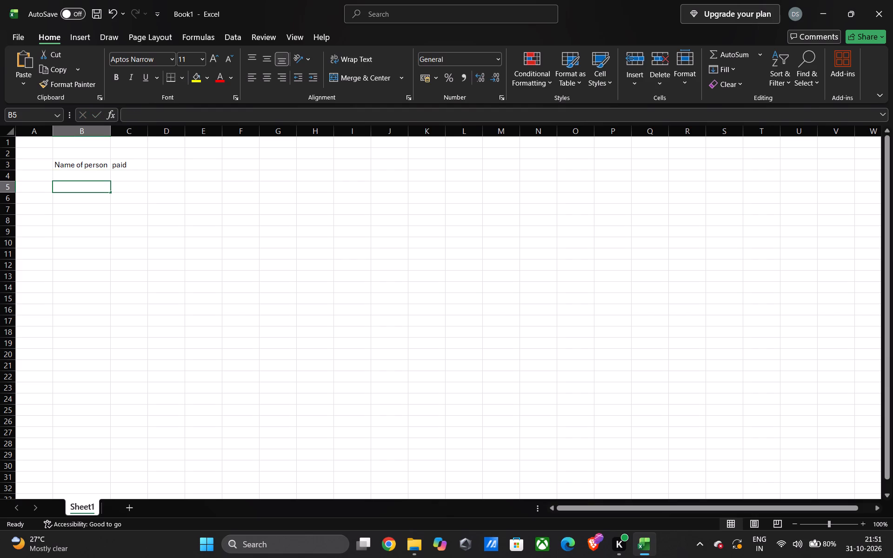
pyautogui.write('ar')
pyautogui.write('sgil')
pyautogui.press('Return')
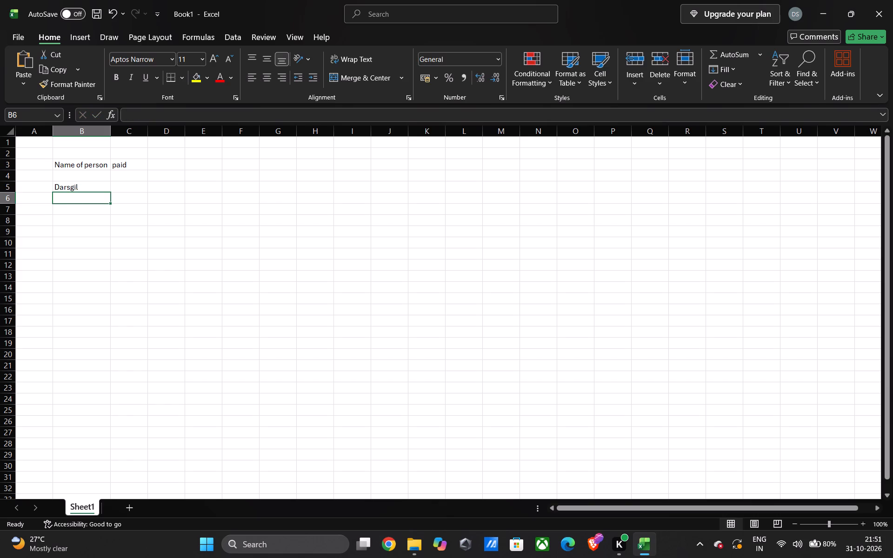
pyautogui.write('ranav')
pyautogui.press('Return')
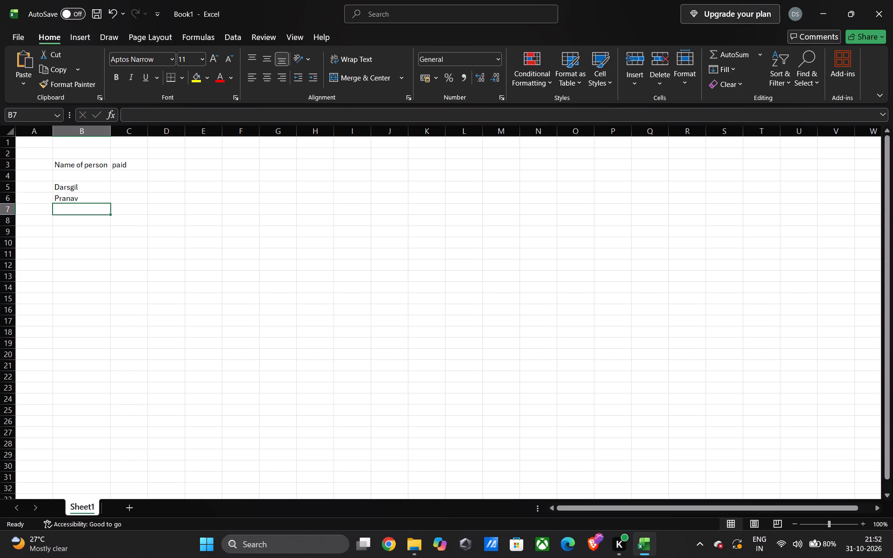
pyautogui.press('u')
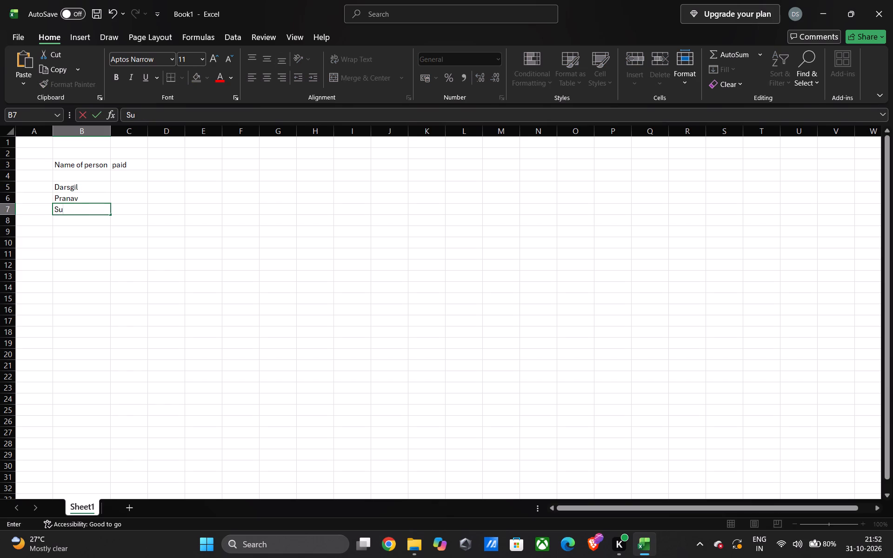
pyautogui.write('bodh')
pyautogui.press('Return')
pyautogui.write('OM')
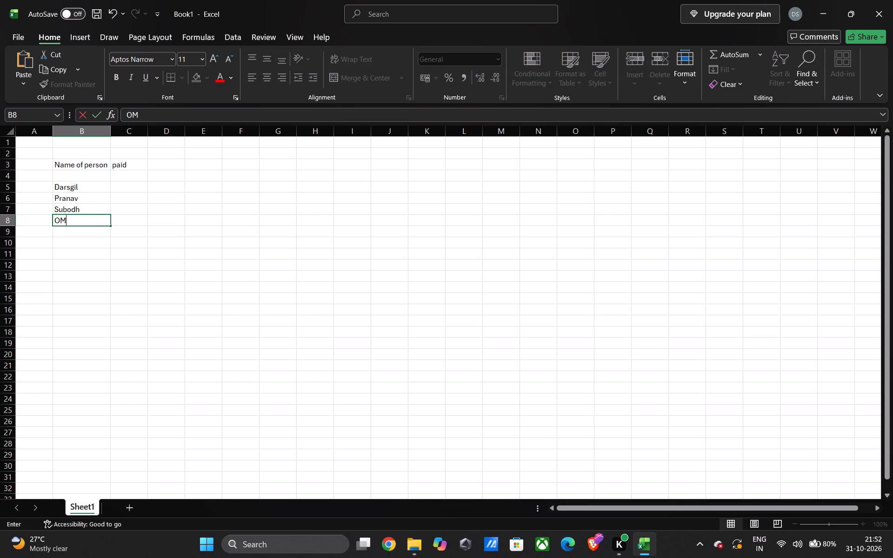
pyautogui.press('BackSpace')
pyautogui.click(90, 237)
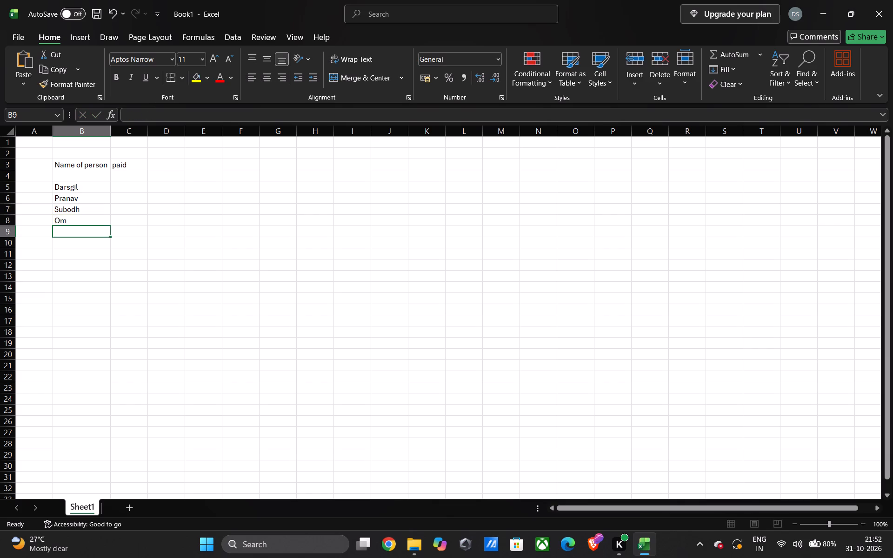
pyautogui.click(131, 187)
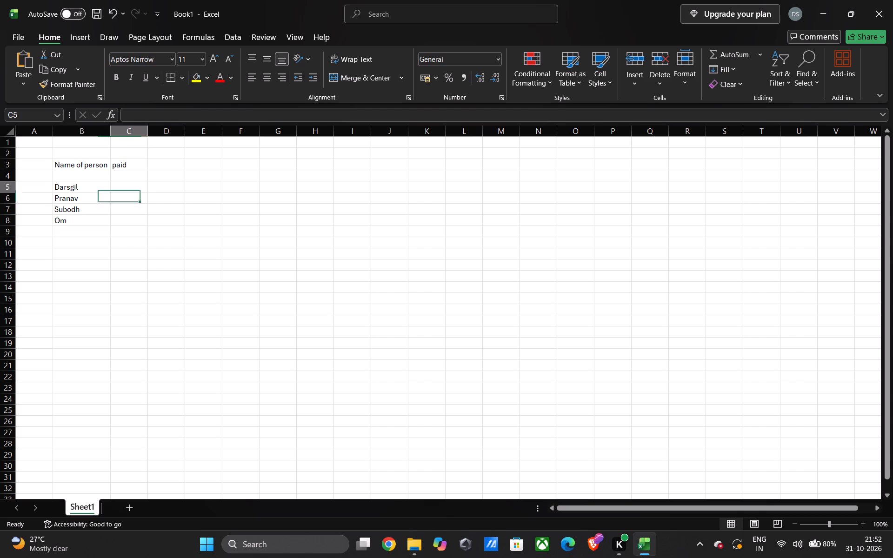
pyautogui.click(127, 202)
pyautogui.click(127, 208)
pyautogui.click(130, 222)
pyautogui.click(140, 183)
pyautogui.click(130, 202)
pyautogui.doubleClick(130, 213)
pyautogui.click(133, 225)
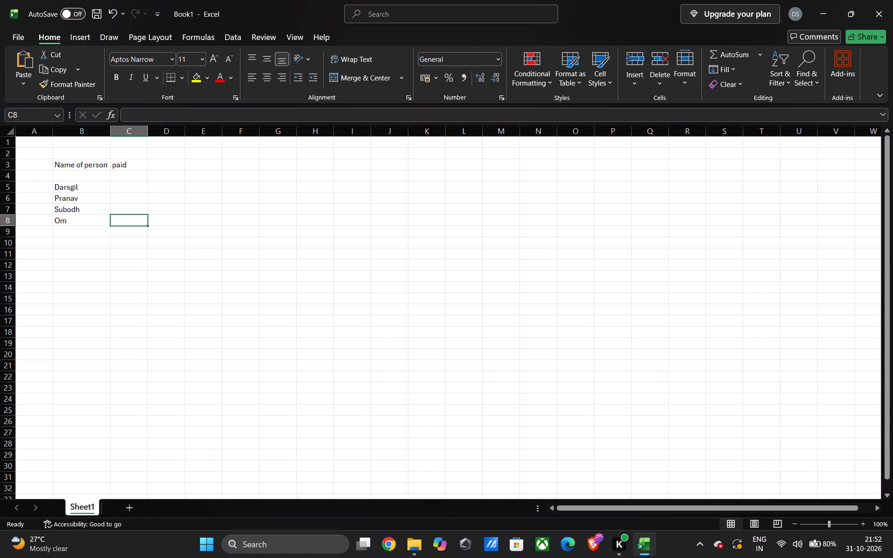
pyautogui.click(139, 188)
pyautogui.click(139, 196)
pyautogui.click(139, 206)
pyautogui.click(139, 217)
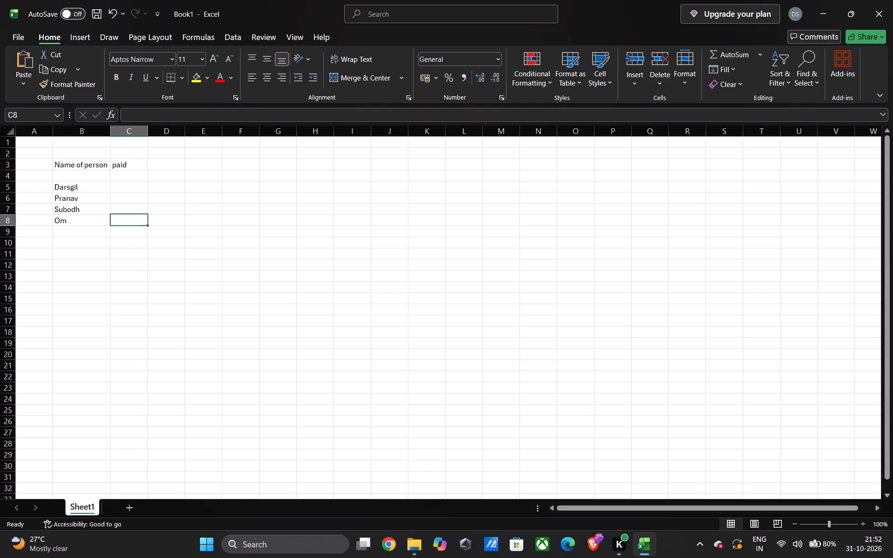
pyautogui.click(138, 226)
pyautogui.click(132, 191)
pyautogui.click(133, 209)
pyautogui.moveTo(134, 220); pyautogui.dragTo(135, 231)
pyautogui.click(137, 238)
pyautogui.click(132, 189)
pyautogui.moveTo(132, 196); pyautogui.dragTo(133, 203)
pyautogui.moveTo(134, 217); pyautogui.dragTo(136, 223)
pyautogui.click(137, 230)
# Correct the name in cell B5 to Darshil.
pyautogui.click(74, 189)
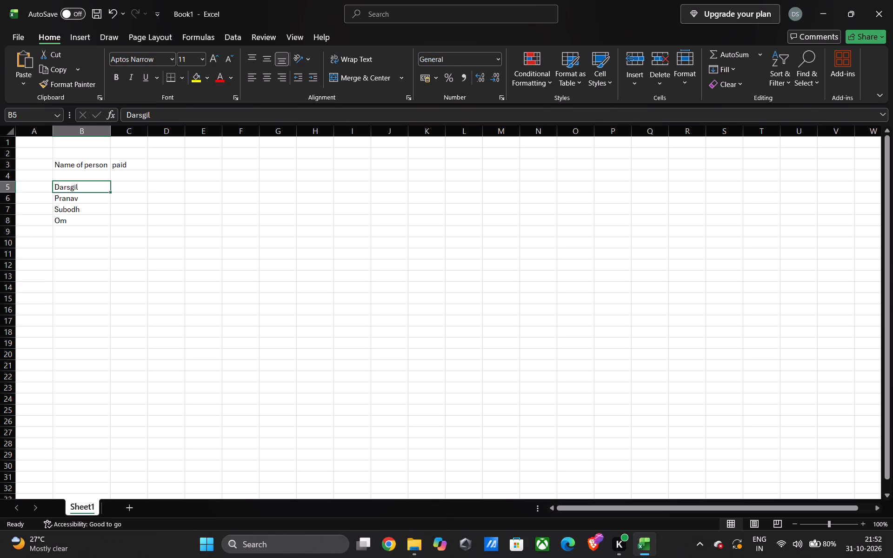
pyautogui.click(84, 189)
pyautogui.doubleClick(84, 189)
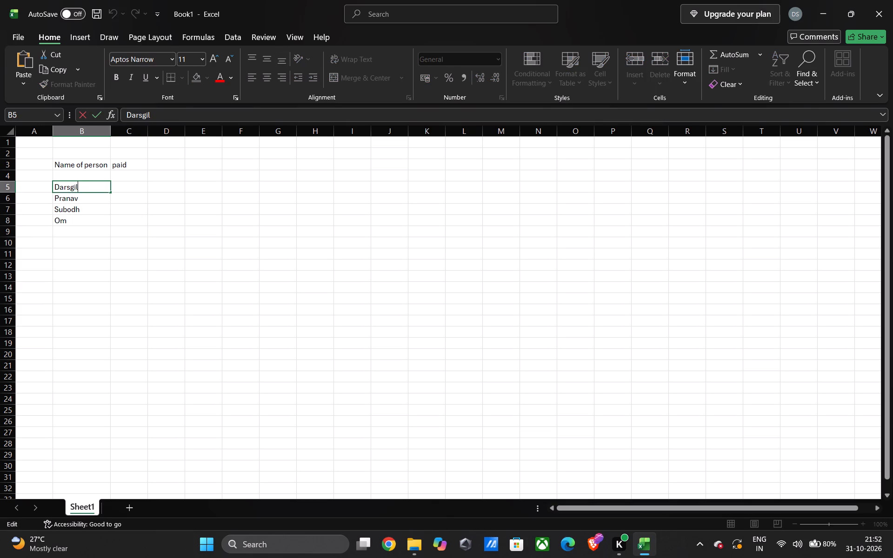
pyautogui.press('BackSpace')
pyautogui.press('BackSpace')
pyautogui.press('BackSpace')
pyautogui.write('hil')
pyautogui.click(144, 186)
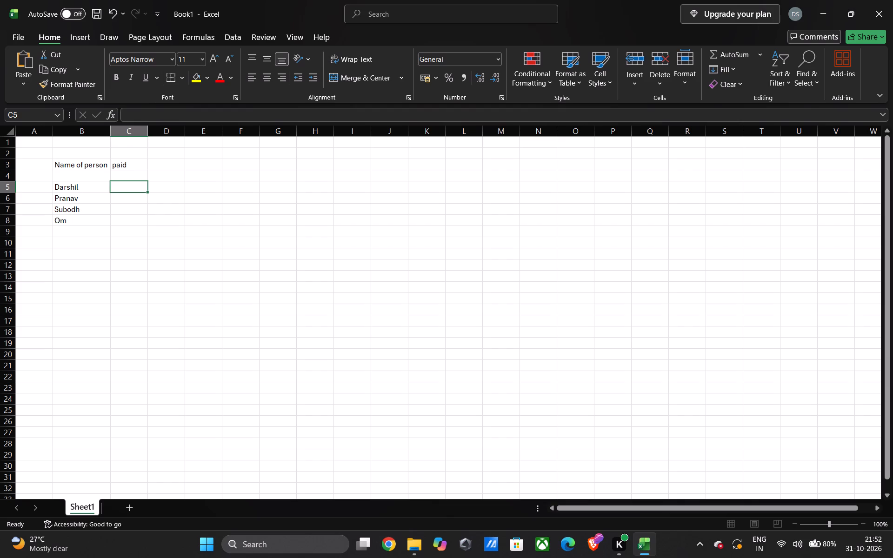
# Replace the header in cell C3 with "total money paid" and auto-fit column C to its text.
pyautogui.click(130, 151)
pyautogui.click(137, 167)
pyautogui.click(132, 190)
pyautogui.click(140, 163)
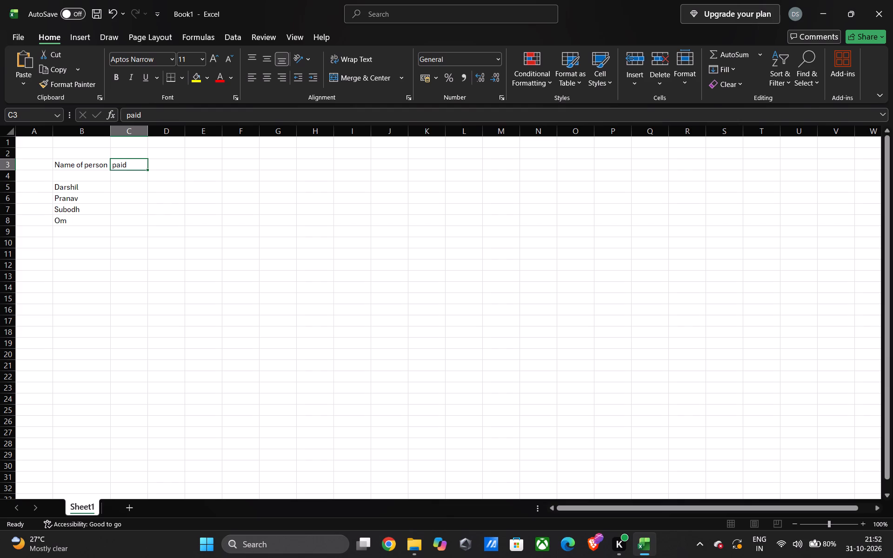
pyautogui.press('BackSpace')
pyautogui.press('BackSpace')
pyautogui.write('total money')
pyautogui.press('space')
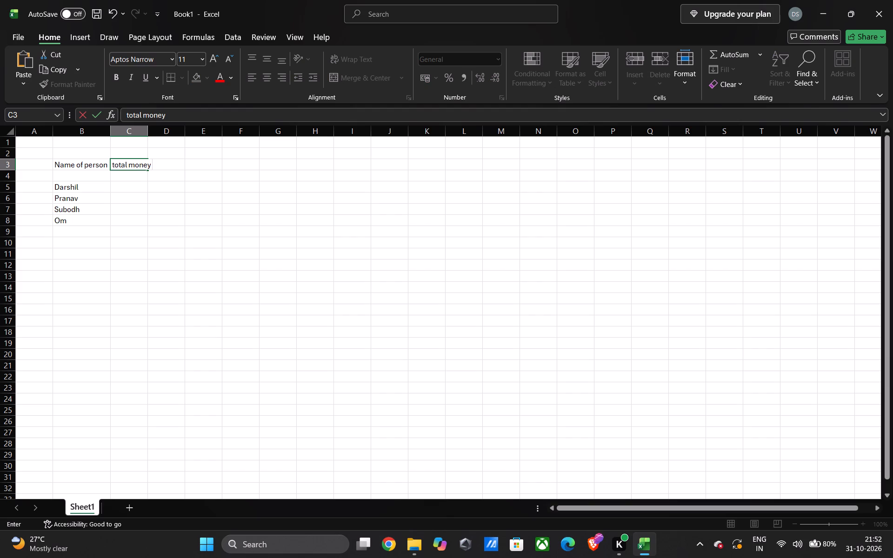
pyautogui.write('pai')
pyautogui.press('d')
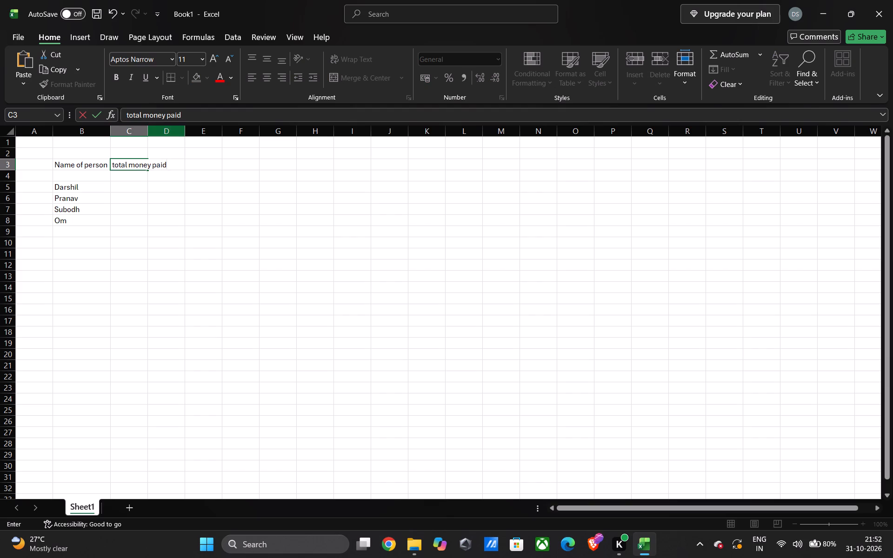
pyautogui.doubleClick(147, 133)
pyautogui.click(191, 175)
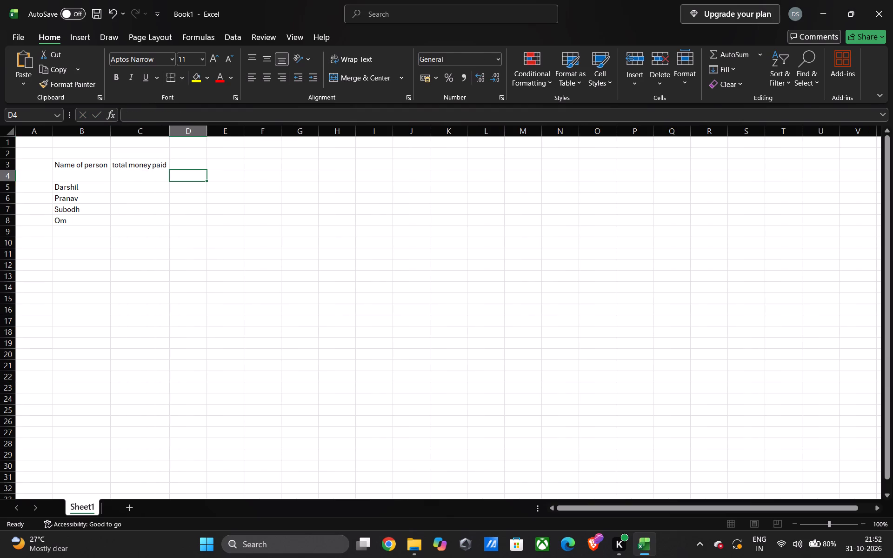
# Make the two header cells B3 and C3 bold.
pyautogui.click(136, 193)
pyautogui.click(148, 164)
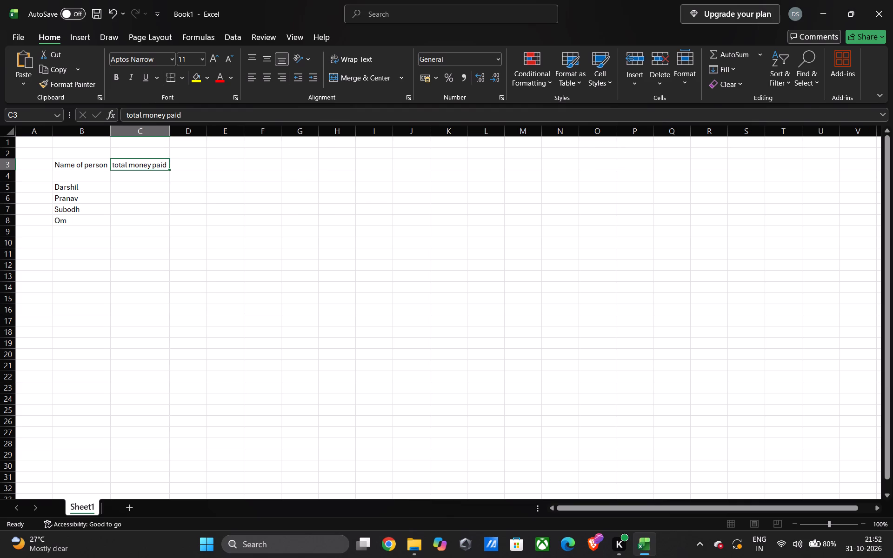
pyautogui.moveTo(87, 165); pyautogui.dragTo(122, 166)
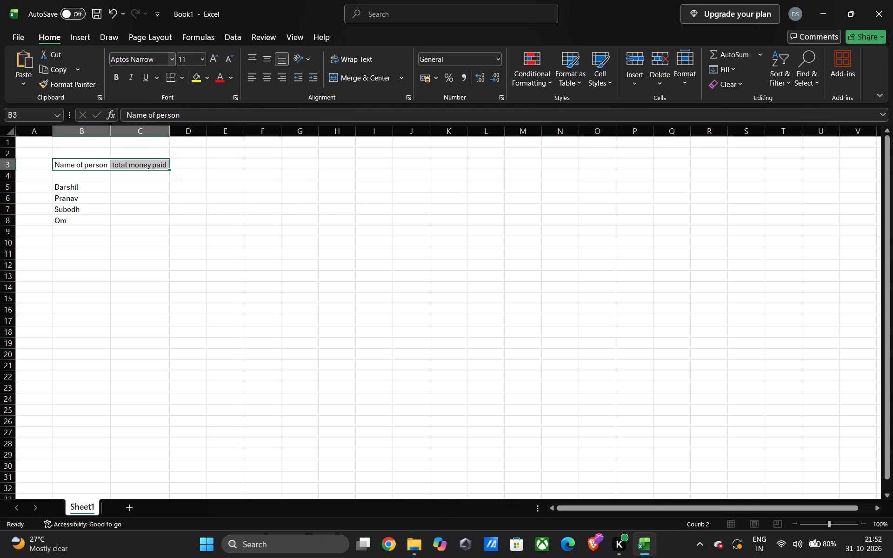
pyautogui.click(119, 76)
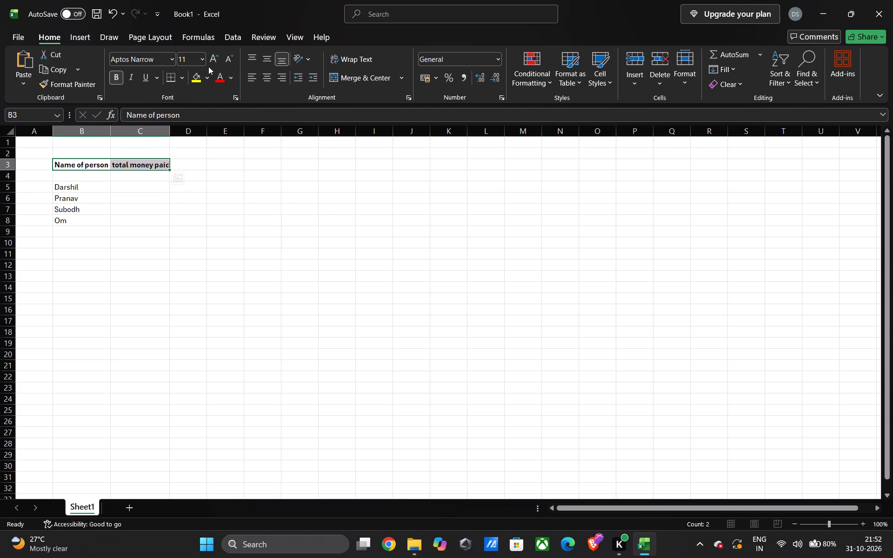
# Enlarge the headers in B3 and C3 to font size 14 and auto-fit column B.
pyautogui.doubleClick(213, 56)
pyautogui.click(290, 216)
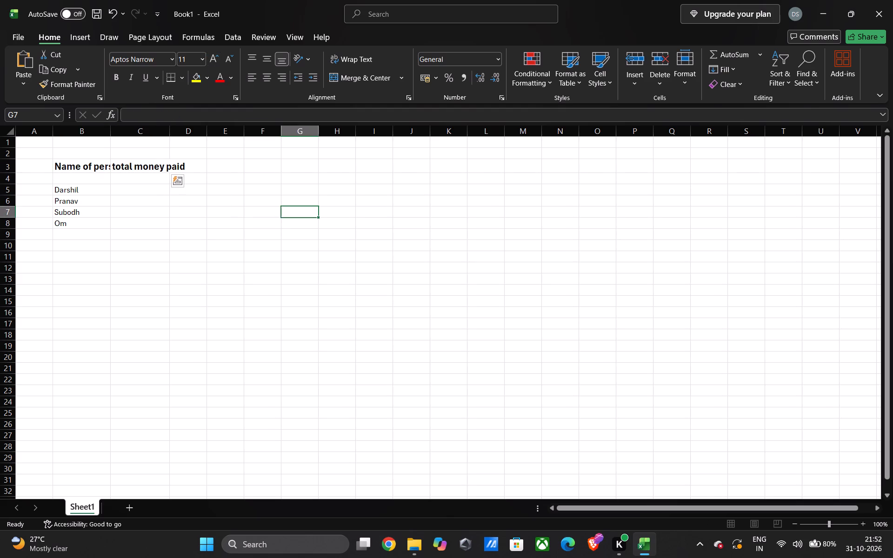
pyautogui.doubleClick(112, 131)
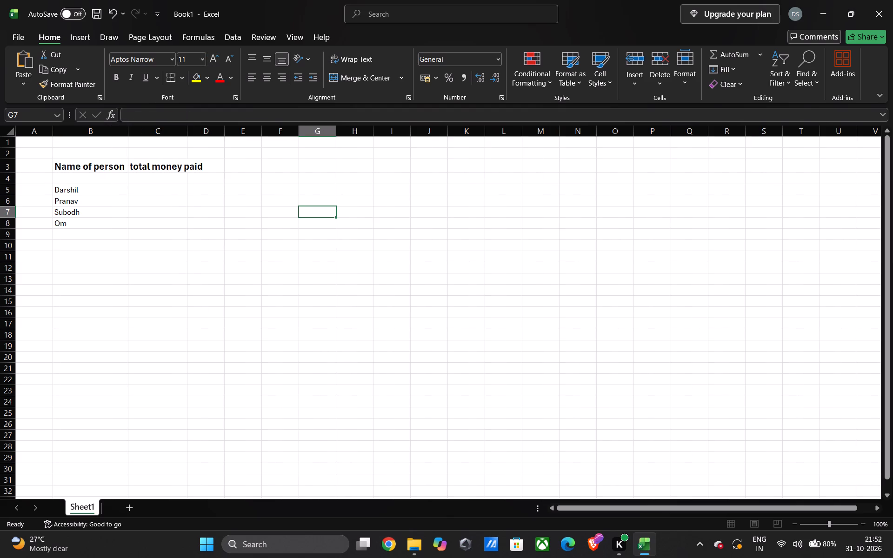
# Reduce the font size of the headers in B3 and C3 to 11.
pyautogui.moveTo(181, 170); pyautogui.dragTo(124, 171)
pyautogui.click(146, 168)
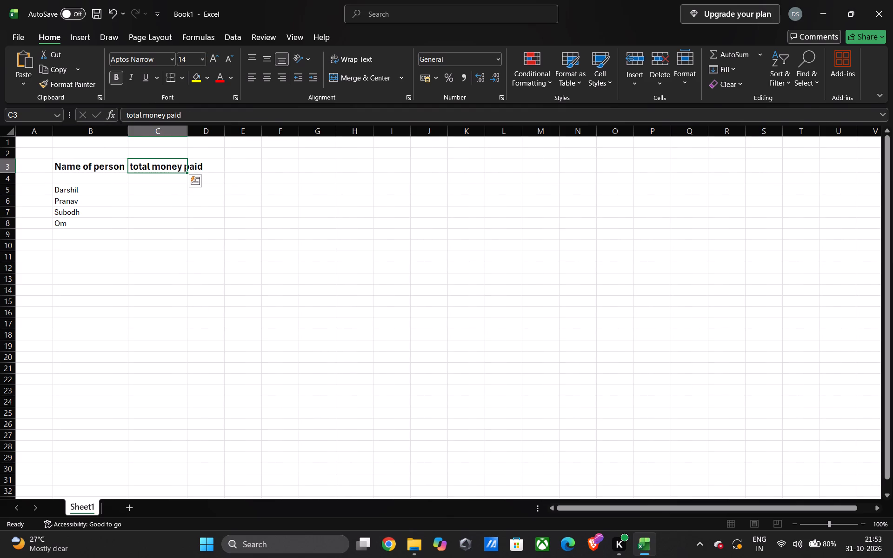
pyautogui.click(100, 172)
pyautogui.click(154, 172)
pyautogui.moveTo(145, 171); pyautogui.dragTo(116, 170)
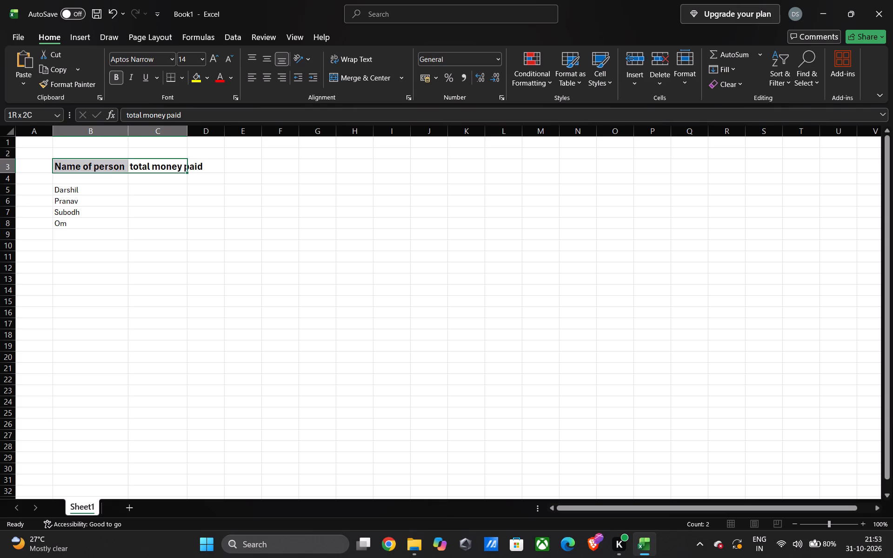
pyautogui.moveTo(116, 170); pyautogui.dragTo(115, 170)
pyautogui.click(227, 55)
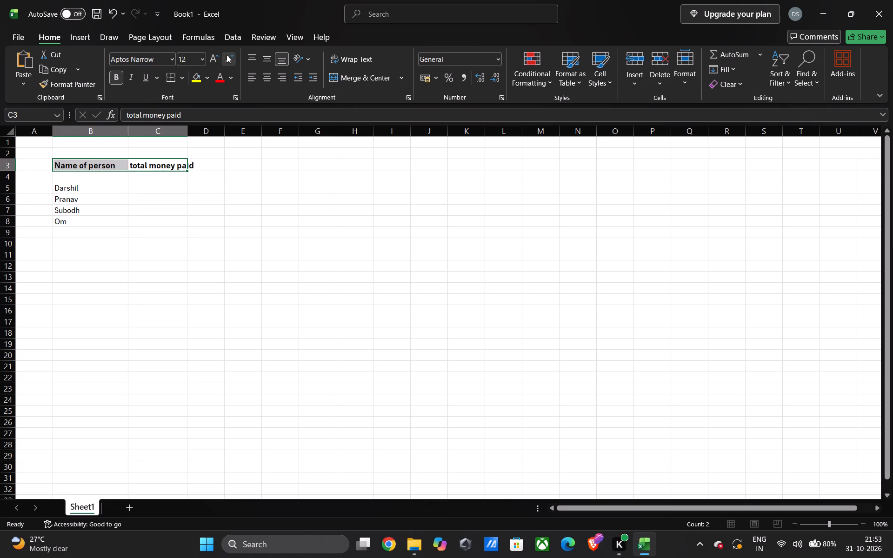
pyautogui.click(227, 55)
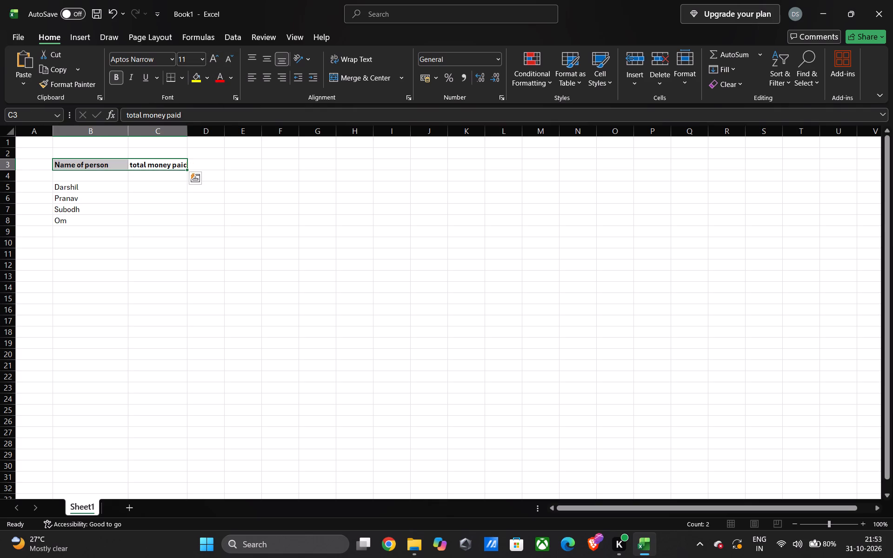
# Auto-fit column C to the bold "total money paid" header.
pyautogui.doubleClick(187, 134)
pyautogui.click(225, 179)
pyautogui.click(144, 194)
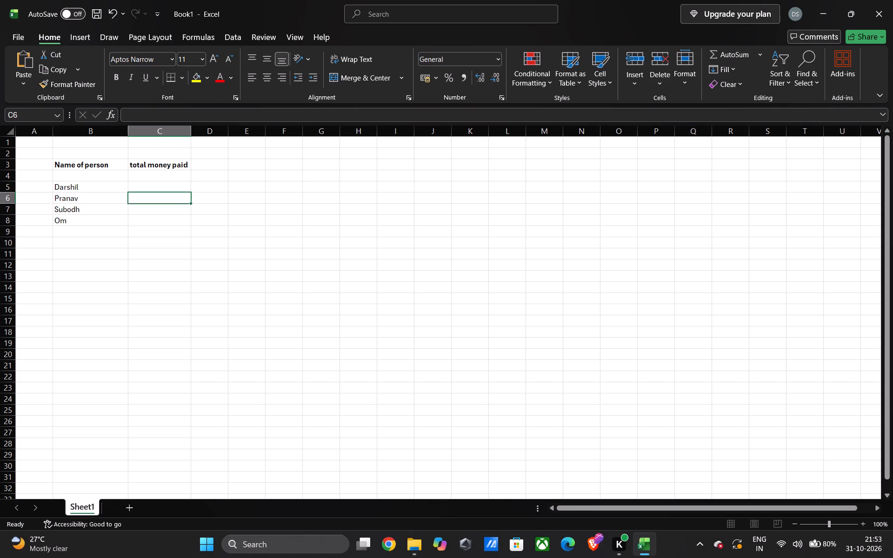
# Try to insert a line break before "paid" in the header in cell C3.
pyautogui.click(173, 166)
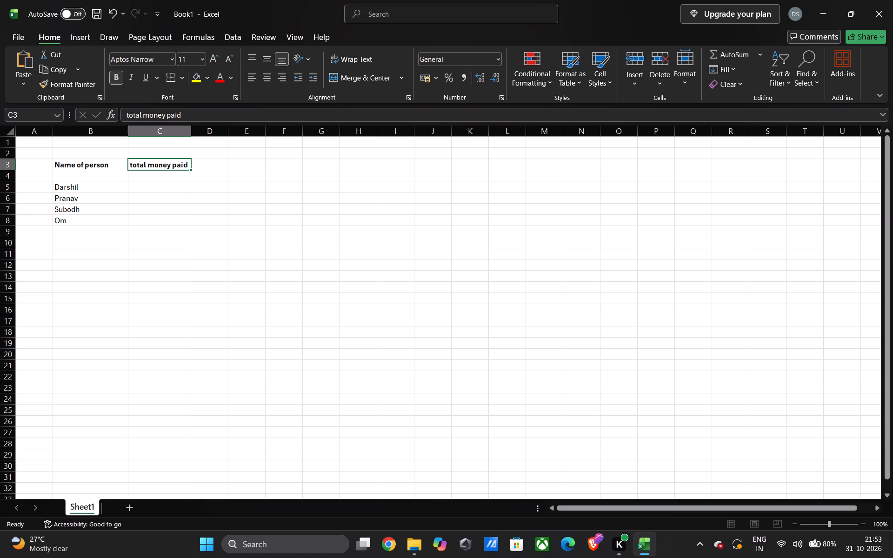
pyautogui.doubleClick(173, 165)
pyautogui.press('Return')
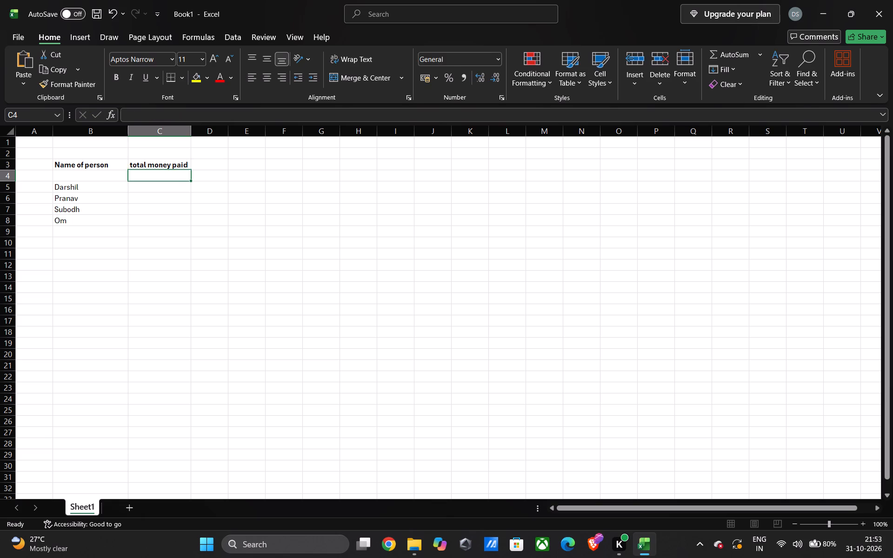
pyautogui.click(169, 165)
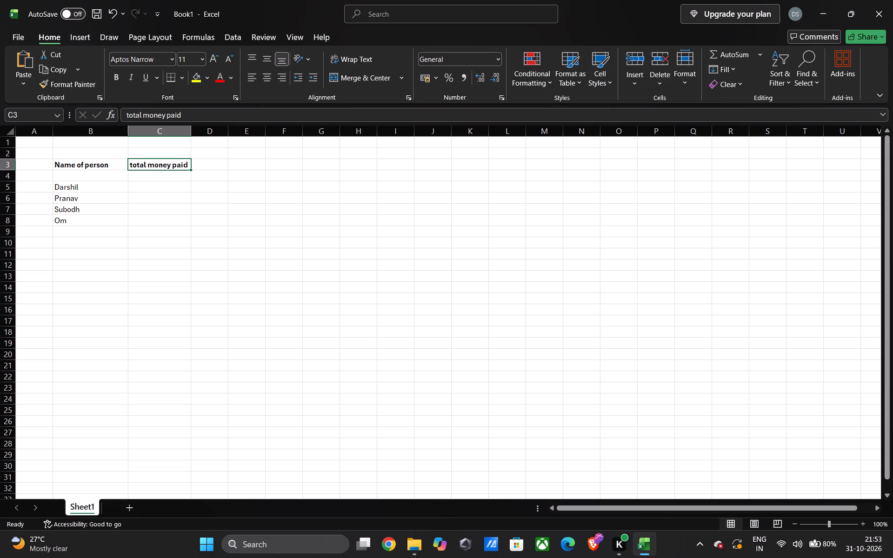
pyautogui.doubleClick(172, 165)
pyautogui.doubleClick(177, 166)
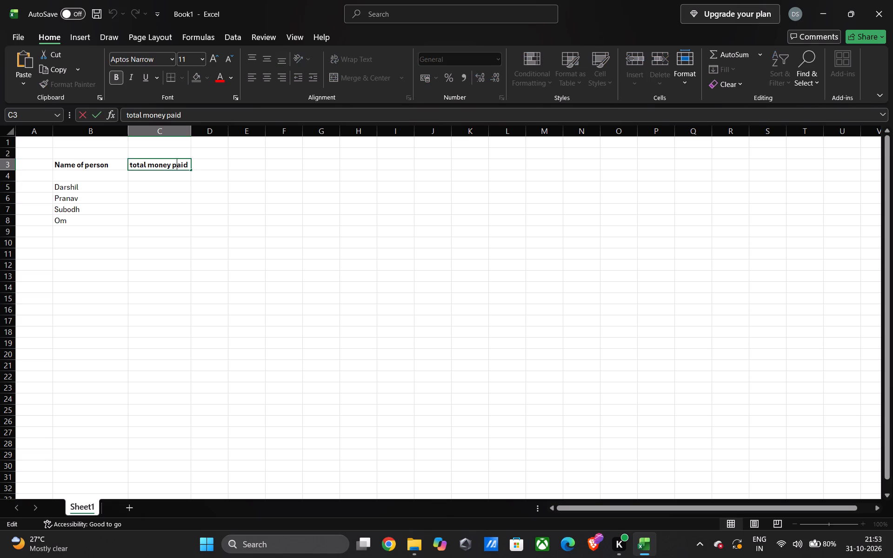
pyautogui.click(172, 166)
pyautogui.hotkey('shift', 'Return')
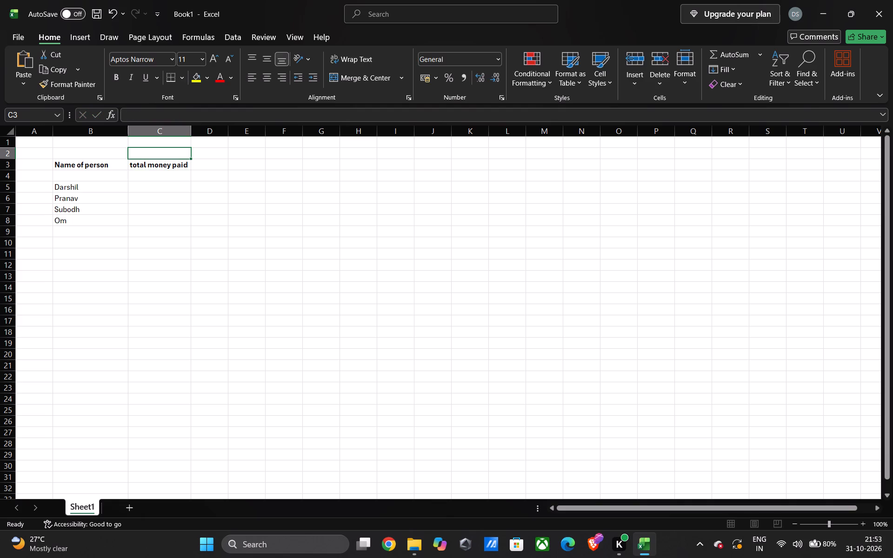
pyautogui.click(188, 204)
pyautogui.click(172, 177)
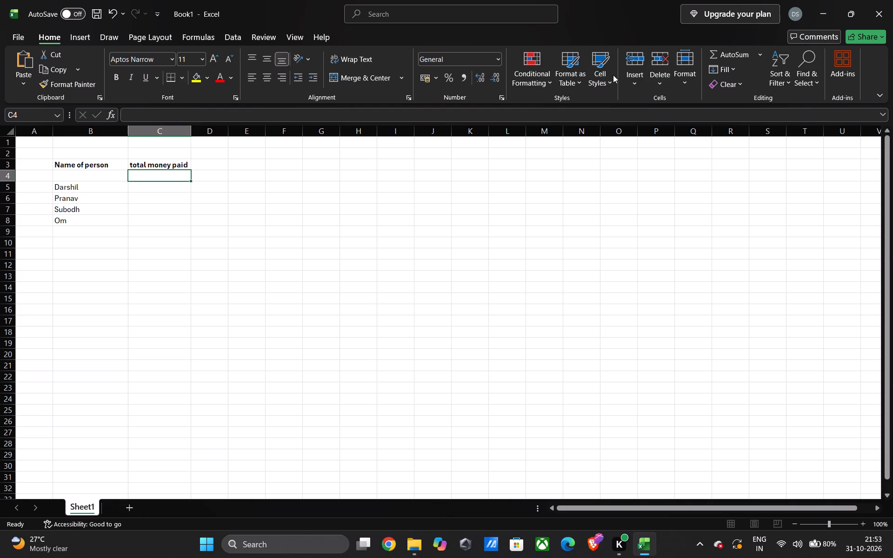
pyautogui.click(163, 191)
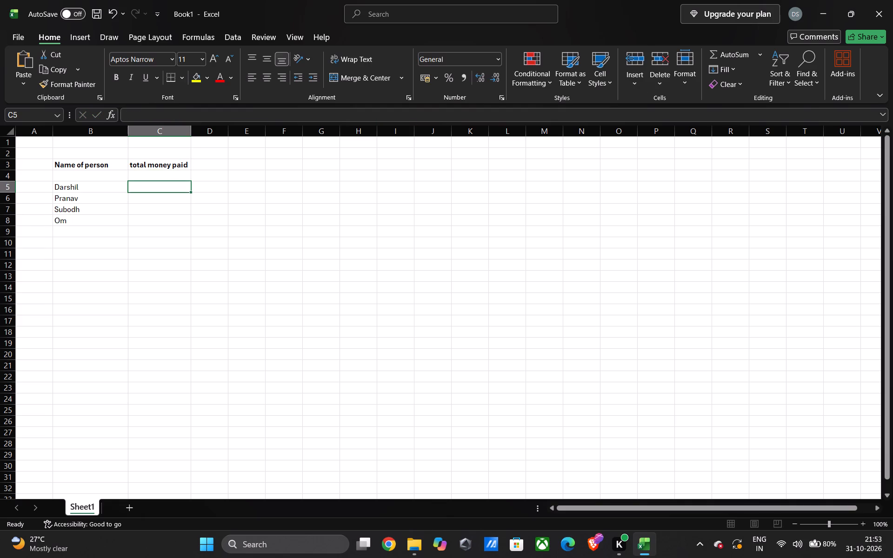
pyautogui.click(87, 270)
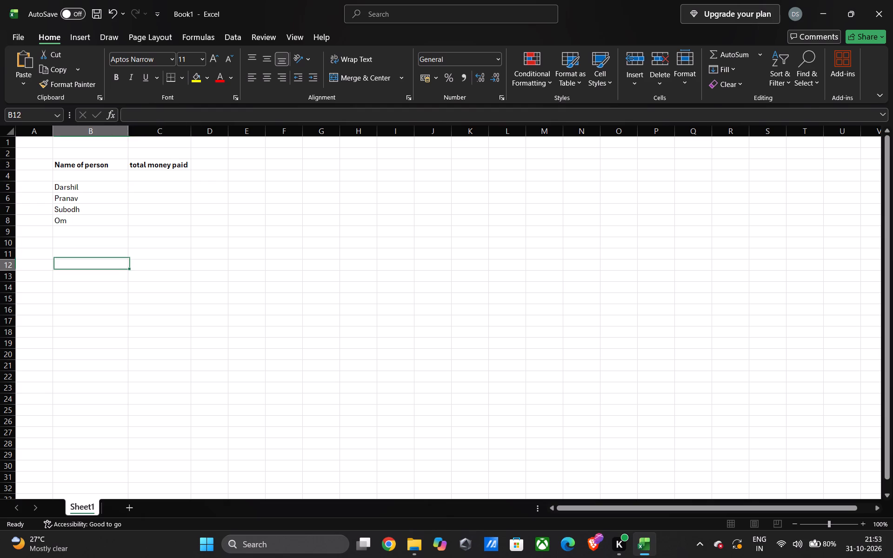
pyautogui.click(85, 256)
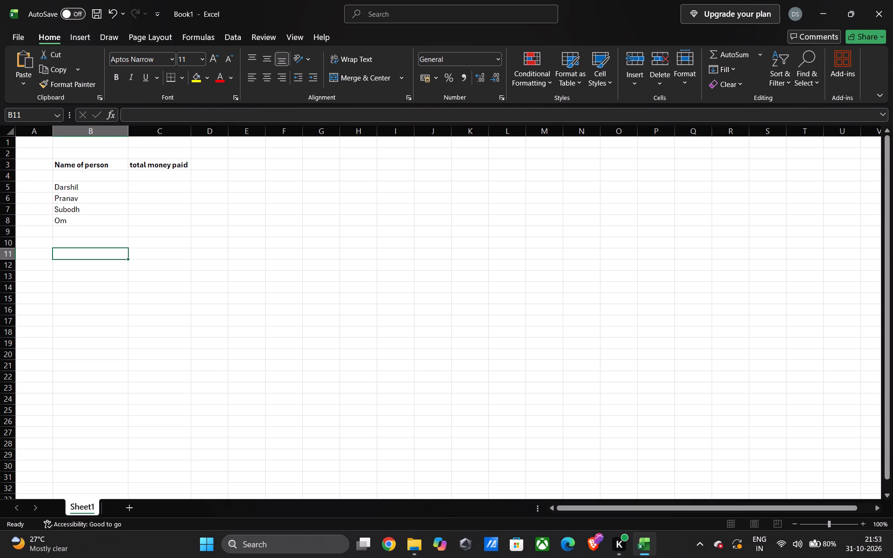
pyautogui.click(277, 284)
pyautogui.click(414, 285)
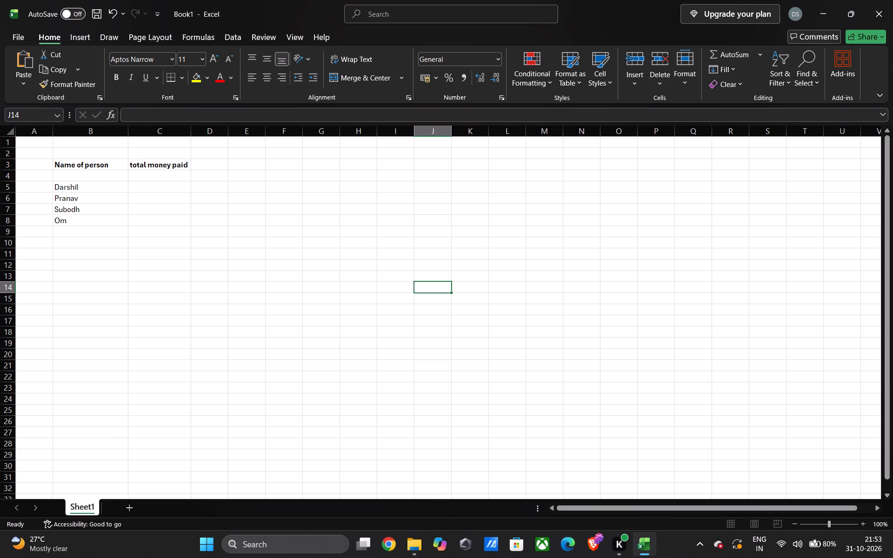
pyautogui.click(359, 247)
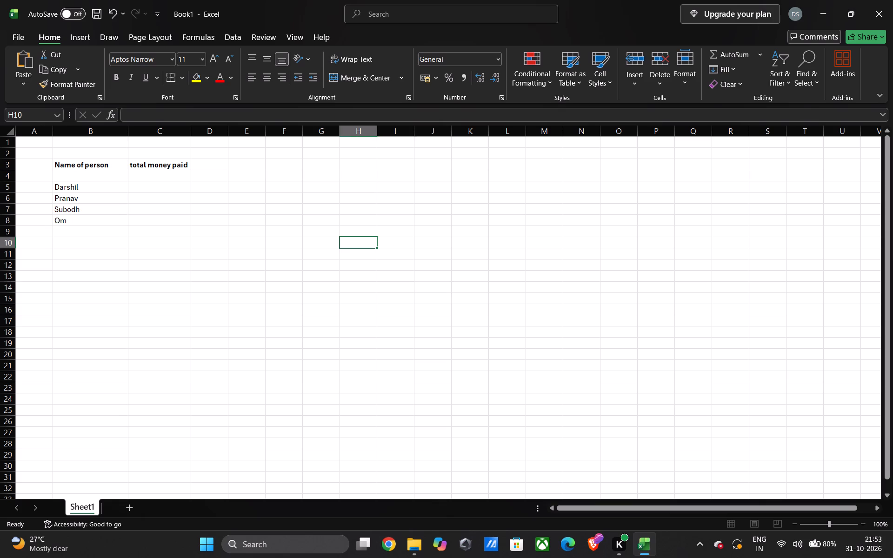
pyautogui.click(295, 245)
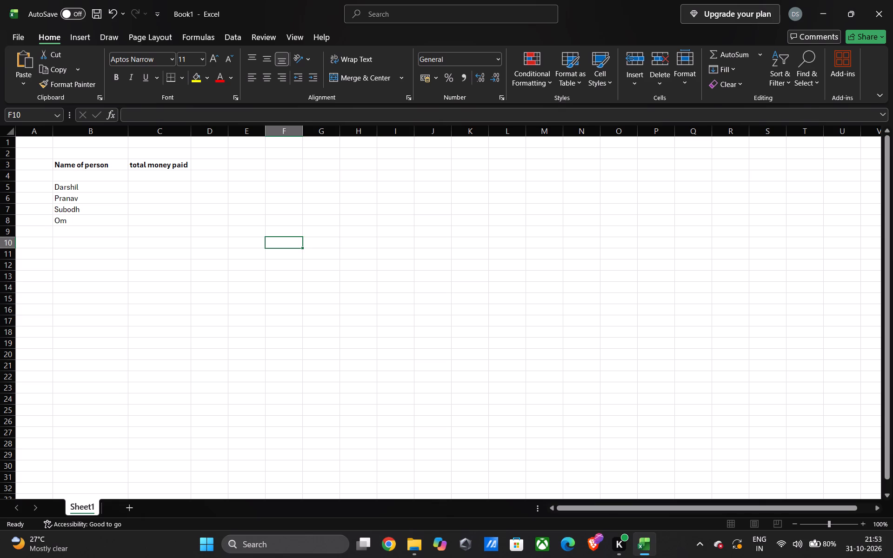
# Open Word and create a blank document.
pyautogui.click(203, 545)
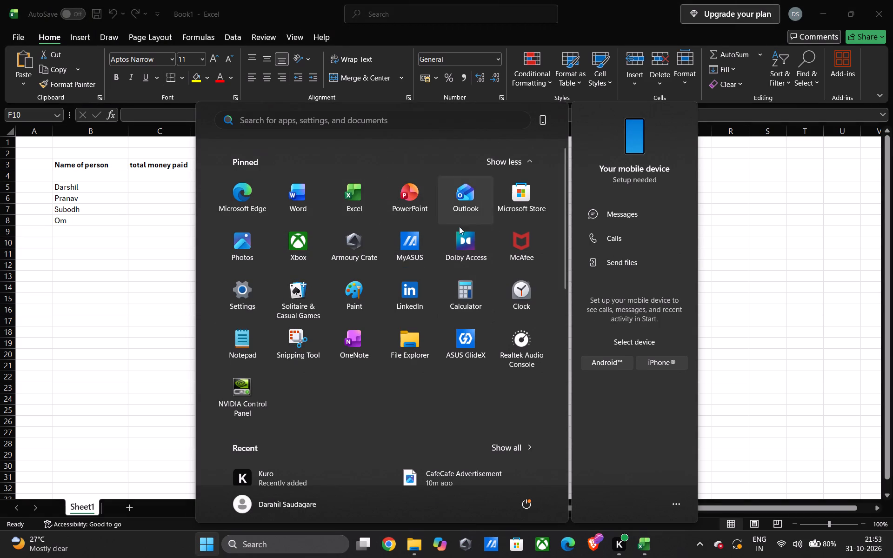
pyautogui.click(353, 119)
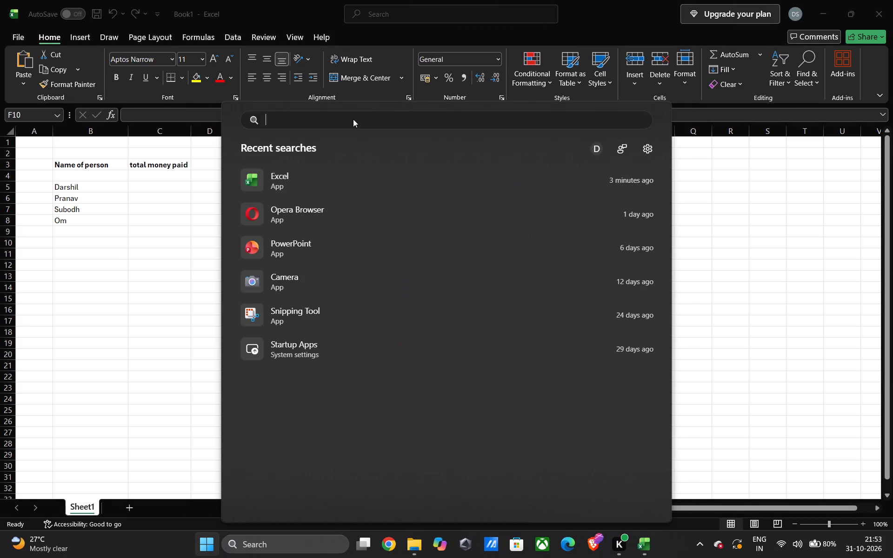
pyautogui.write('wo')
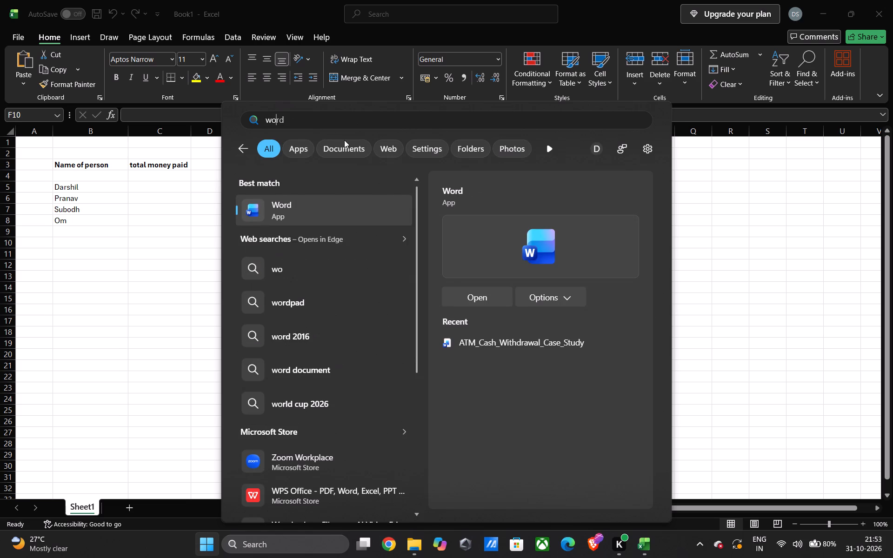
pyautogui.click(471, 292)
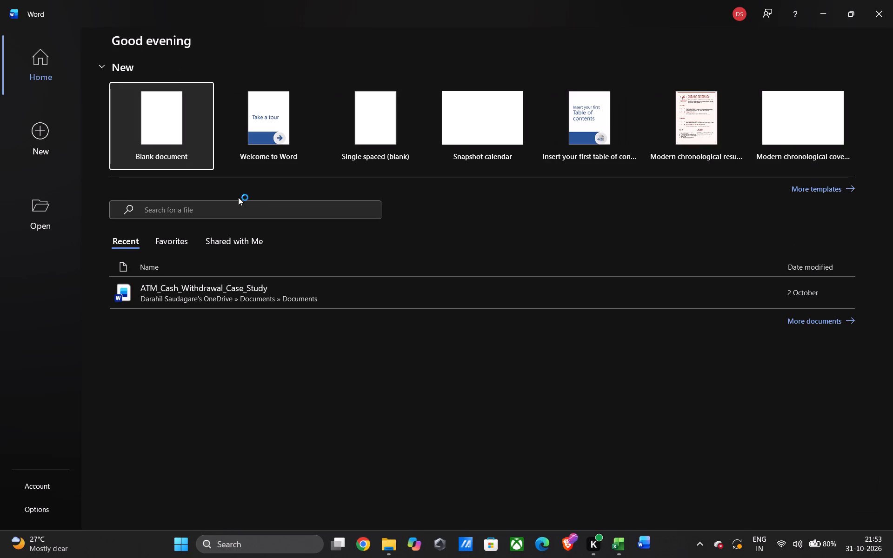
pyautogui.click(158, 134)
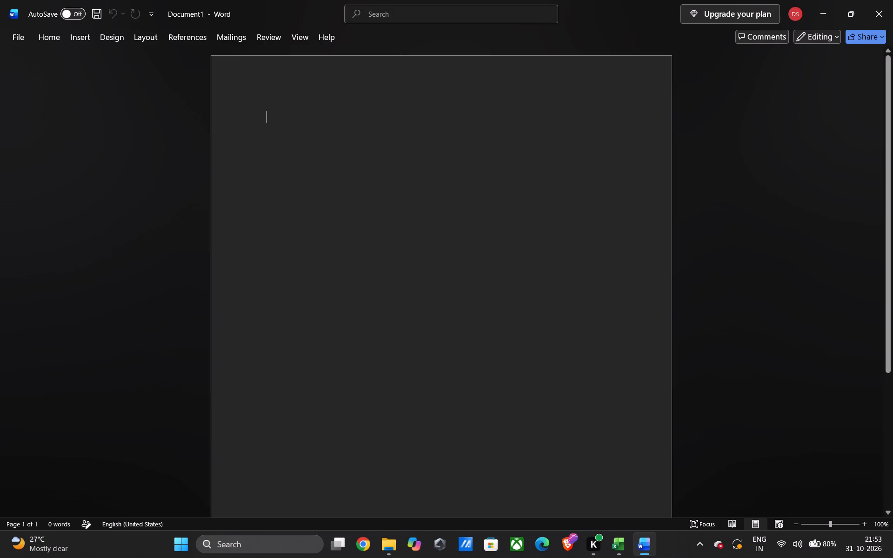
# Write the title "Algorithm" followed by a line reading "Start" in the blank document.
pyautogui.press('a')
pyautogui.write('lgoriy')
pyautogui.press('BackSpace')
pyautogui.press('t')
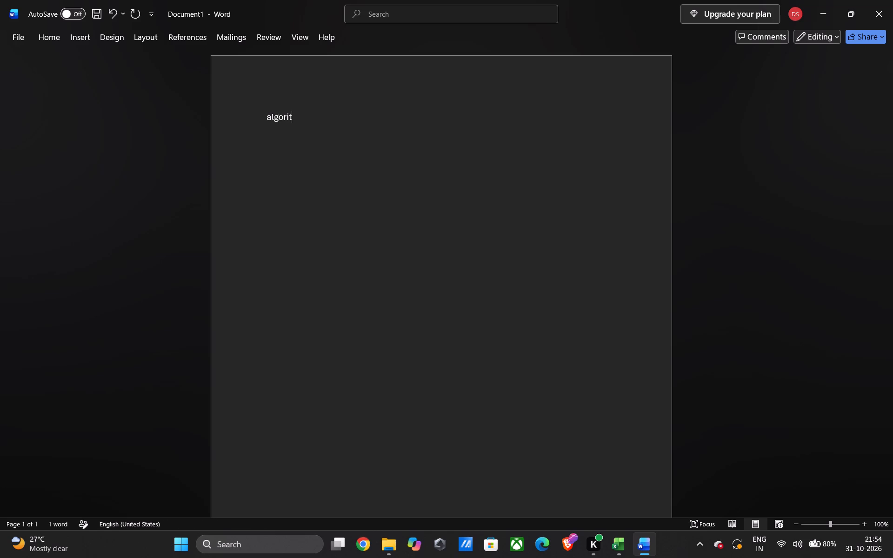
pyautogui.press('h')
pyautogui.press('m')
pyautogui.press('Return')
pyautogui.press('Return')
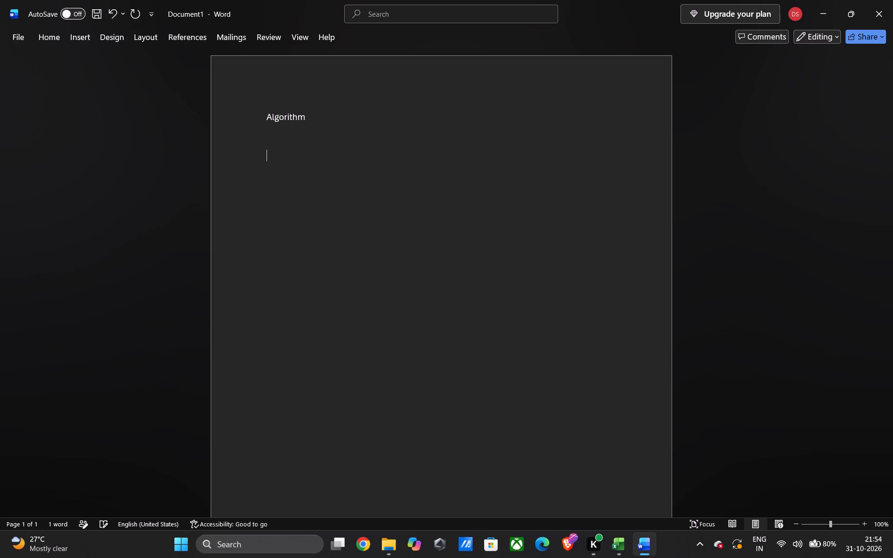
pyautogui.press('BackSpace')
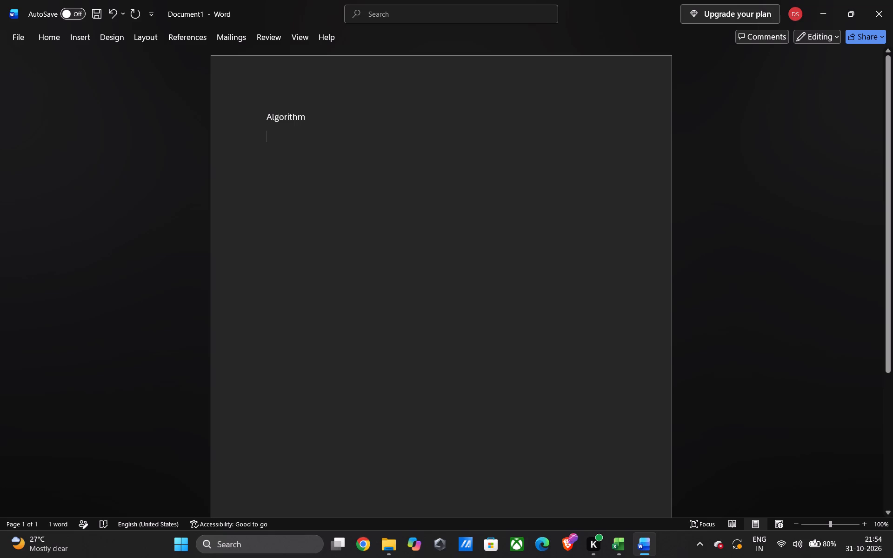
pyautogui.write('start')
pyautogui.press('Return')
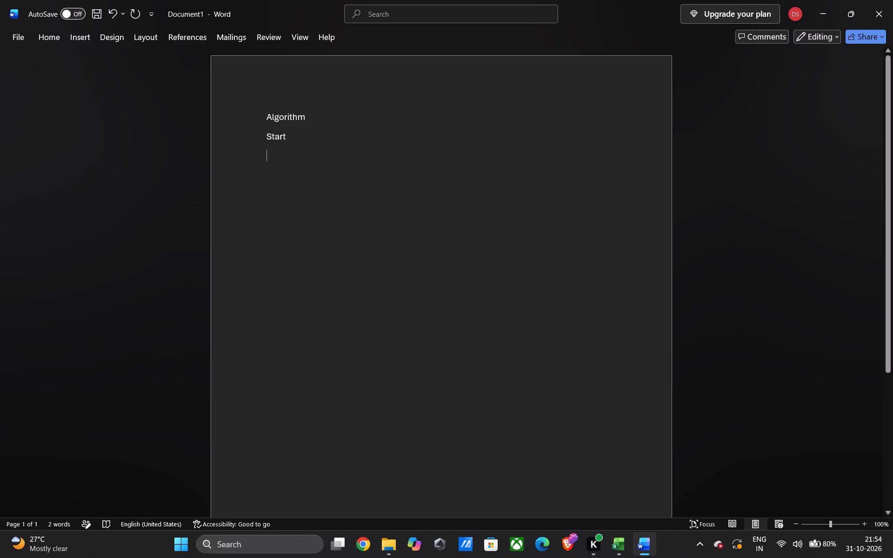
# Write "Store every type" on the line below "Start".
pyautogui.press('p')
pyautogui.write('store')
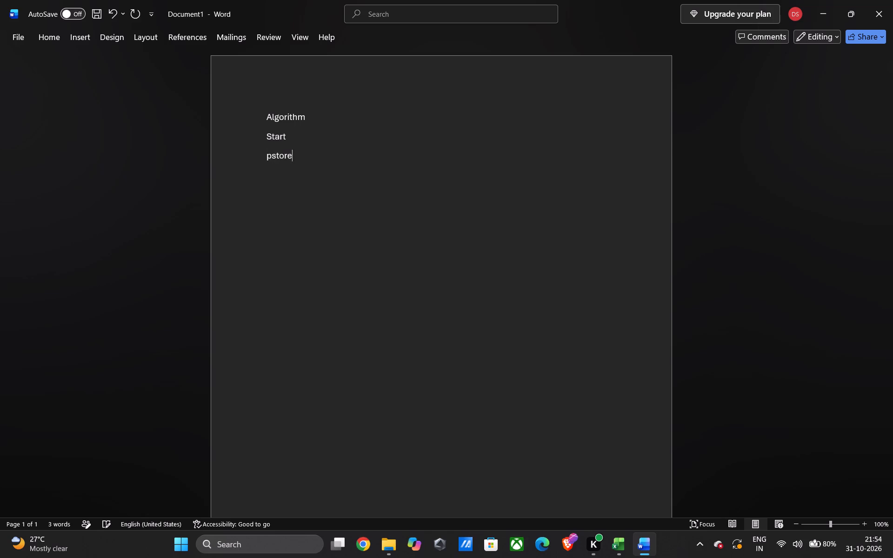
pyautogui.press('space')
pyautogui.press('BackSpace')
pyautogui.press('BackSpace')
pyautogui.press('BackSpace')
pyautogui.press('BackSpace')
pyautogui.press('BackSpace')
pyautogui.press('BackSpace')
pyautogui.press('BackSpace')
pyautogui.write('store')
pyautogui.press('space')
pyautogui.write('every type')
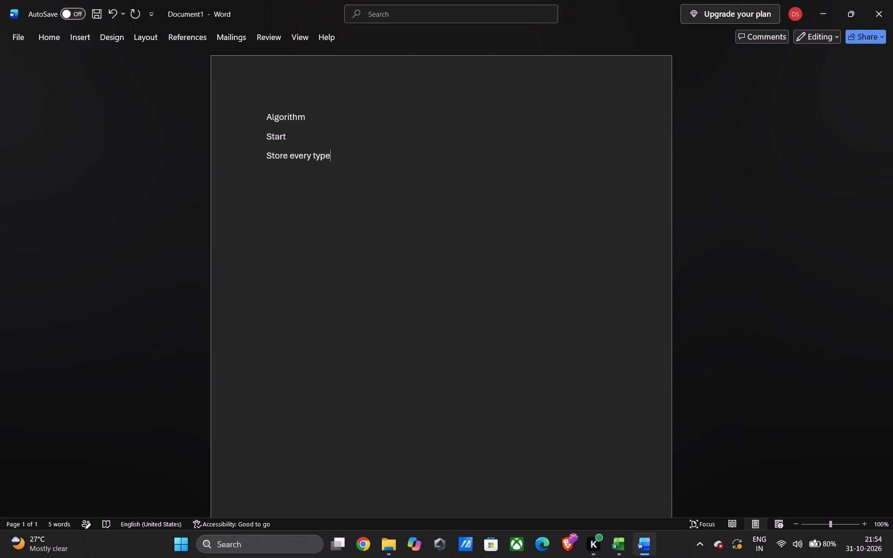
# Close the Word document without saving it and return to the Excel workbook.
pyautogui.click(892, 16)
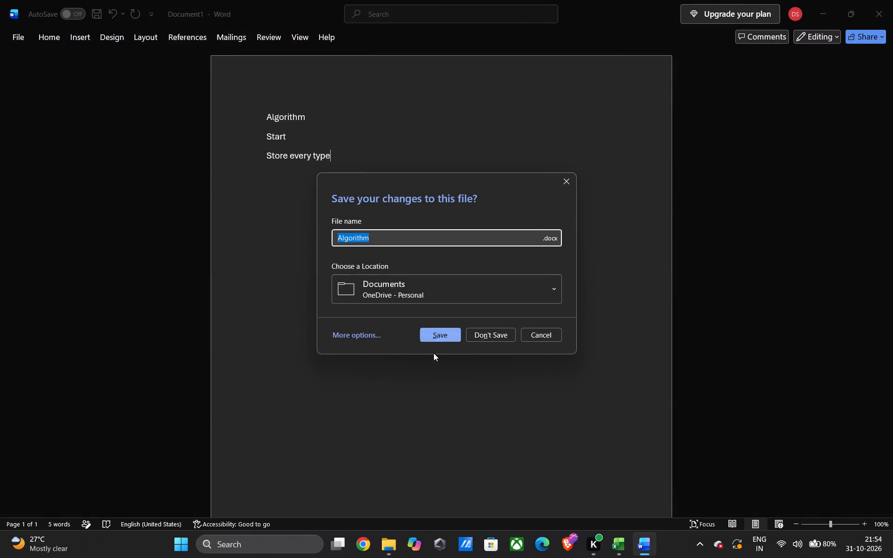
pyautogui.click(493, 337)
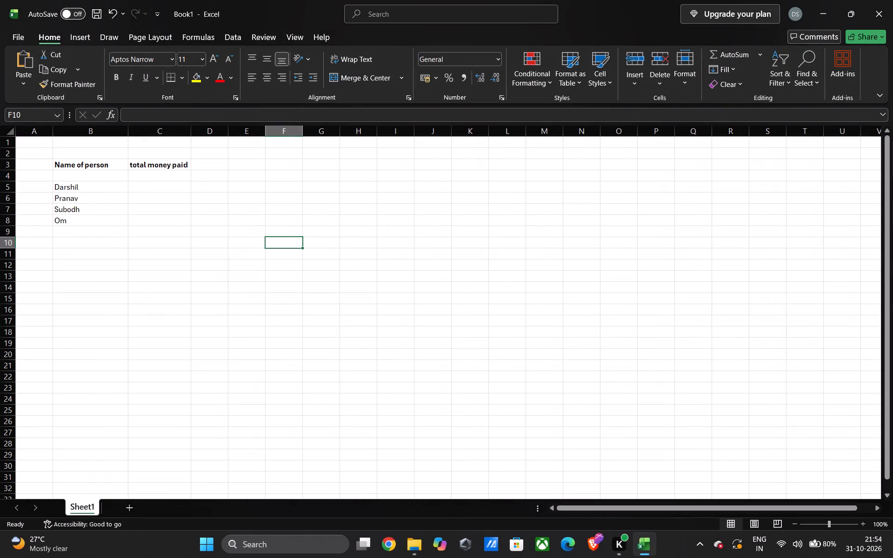
# Enter the header "Expense Name" in cell B12, below the list of people.
pyautogui.click(86, 251)
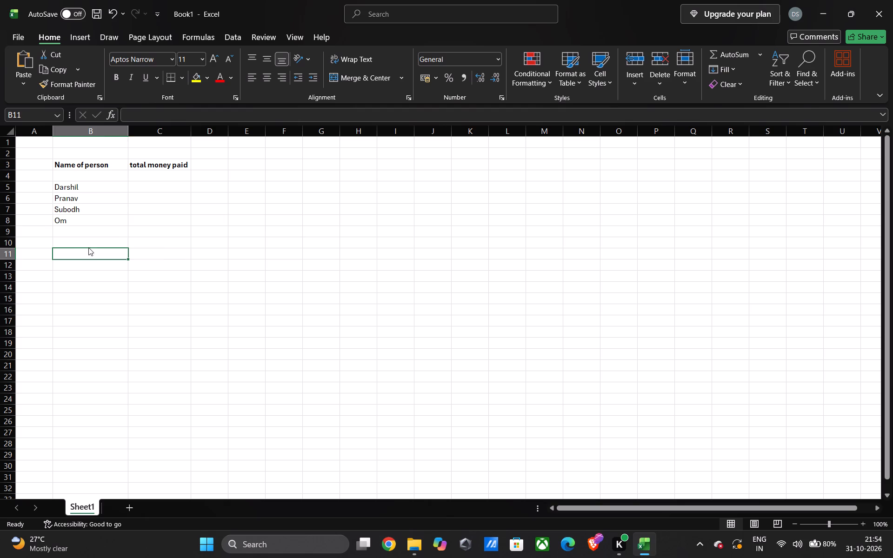
pyautogui.click(88, 247)
pyautogui.click(90, 247)
pyautogui.click(93, 240)
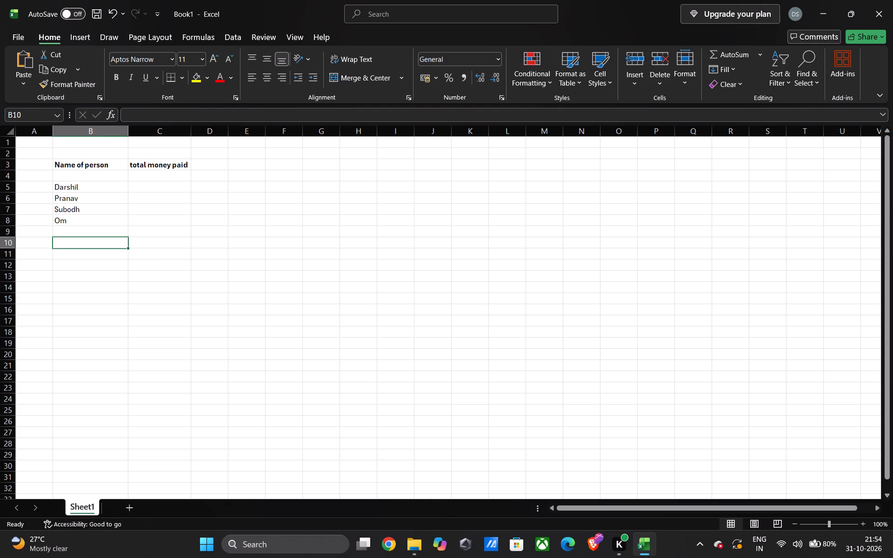
pyautogui.click(99, 263)
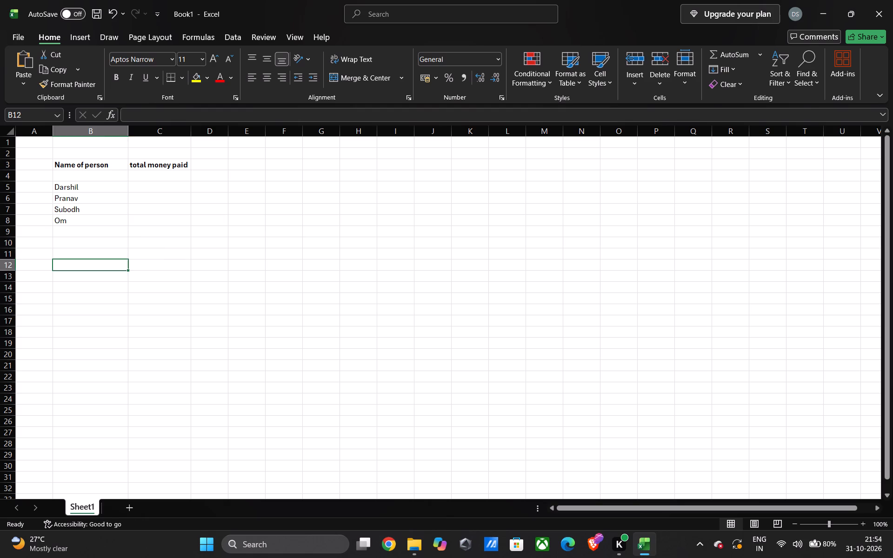
pyautogui.write('expense')
pyautogui.press('space')
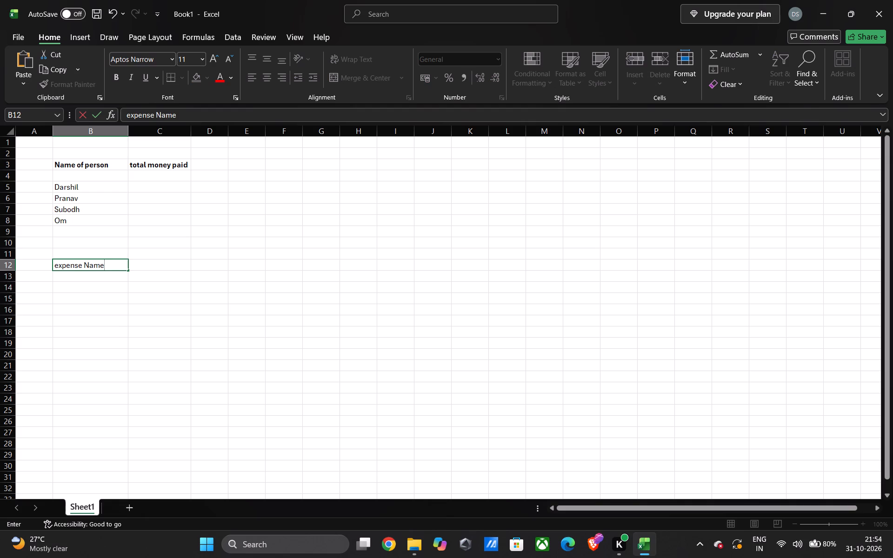
pyautogui.click(59, 264)
pyautogui.press('BackSpace')
pyautogui.click(141, 266)
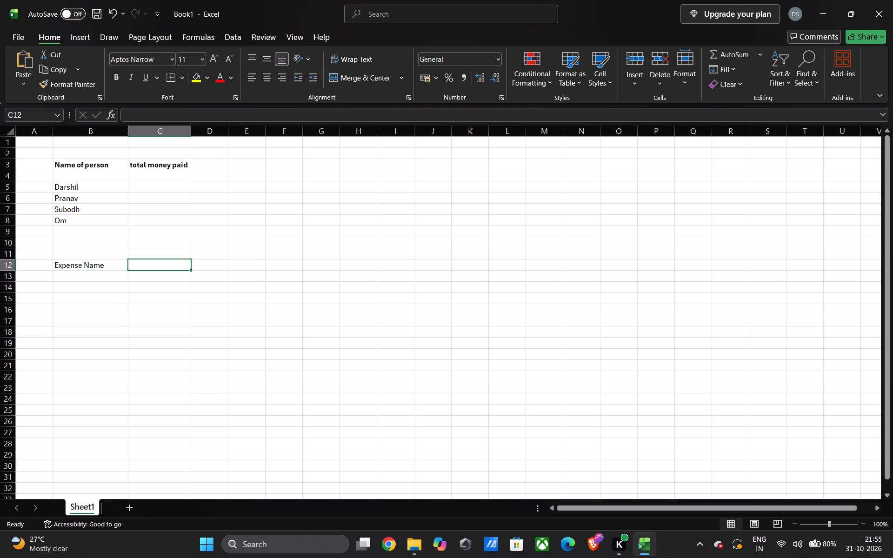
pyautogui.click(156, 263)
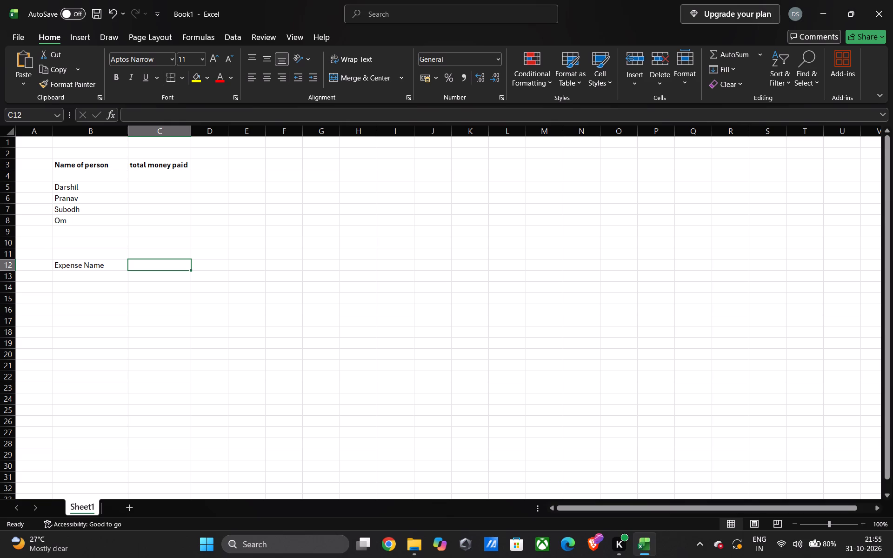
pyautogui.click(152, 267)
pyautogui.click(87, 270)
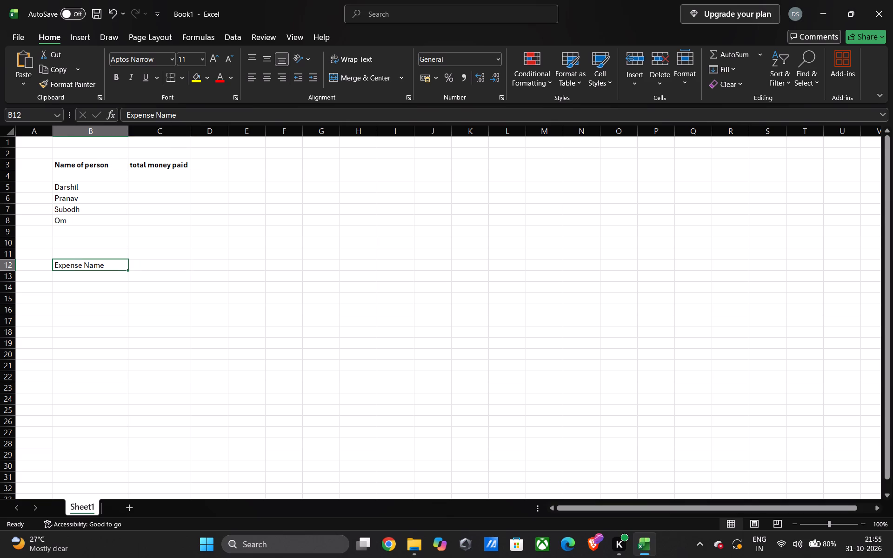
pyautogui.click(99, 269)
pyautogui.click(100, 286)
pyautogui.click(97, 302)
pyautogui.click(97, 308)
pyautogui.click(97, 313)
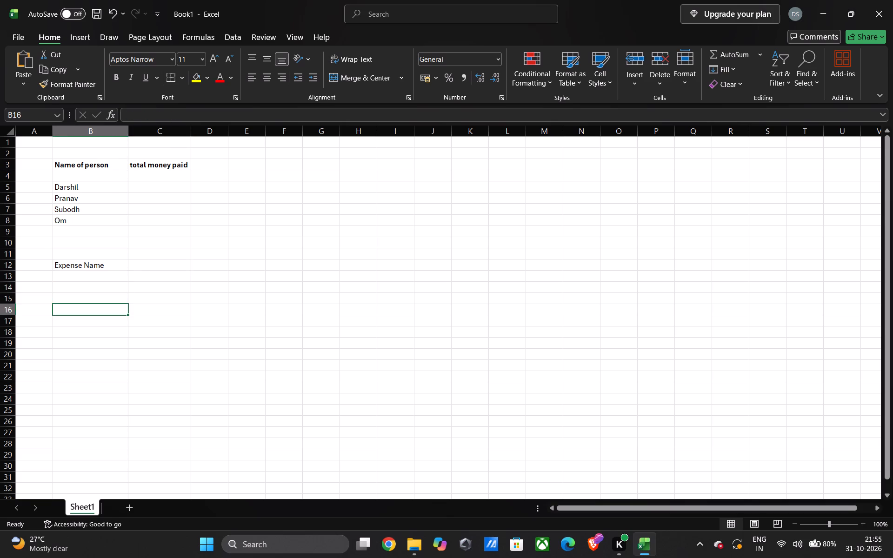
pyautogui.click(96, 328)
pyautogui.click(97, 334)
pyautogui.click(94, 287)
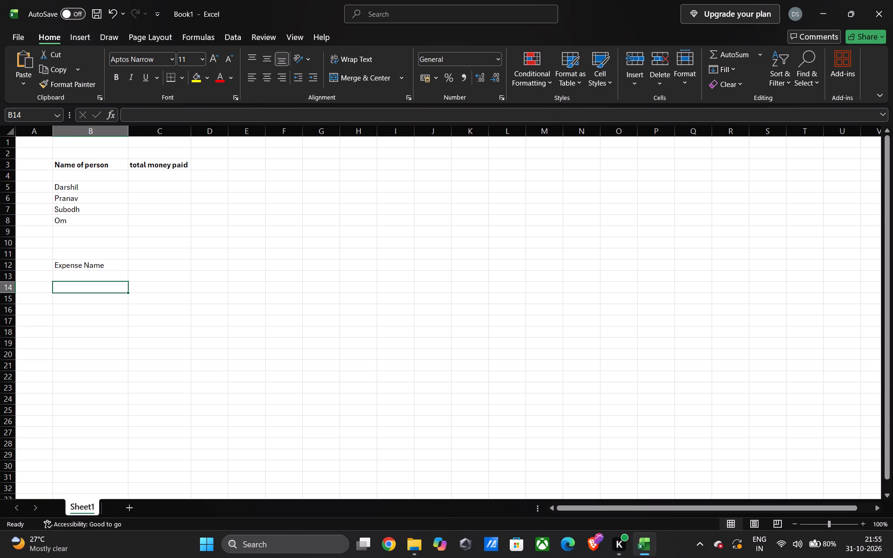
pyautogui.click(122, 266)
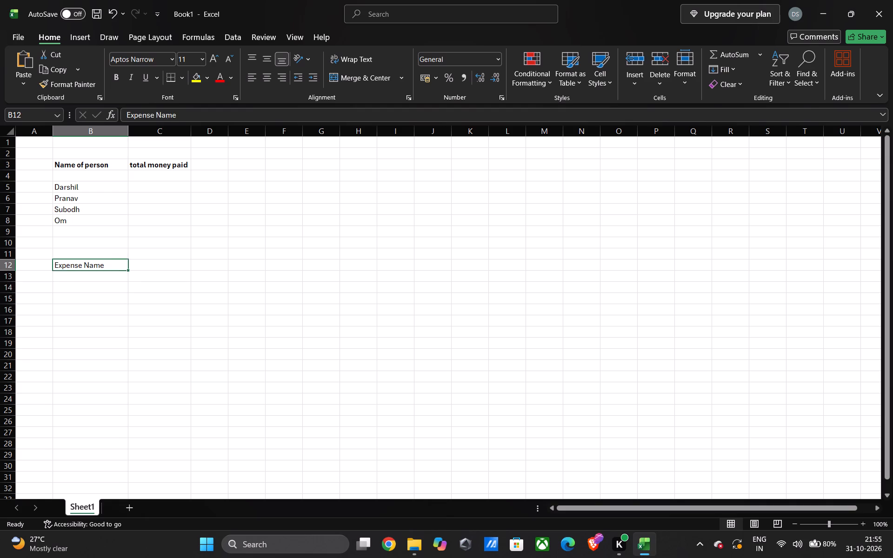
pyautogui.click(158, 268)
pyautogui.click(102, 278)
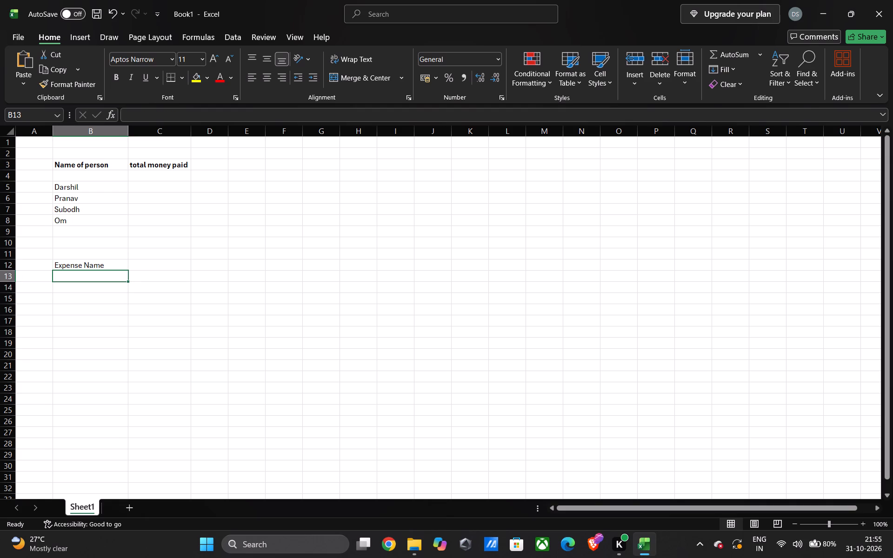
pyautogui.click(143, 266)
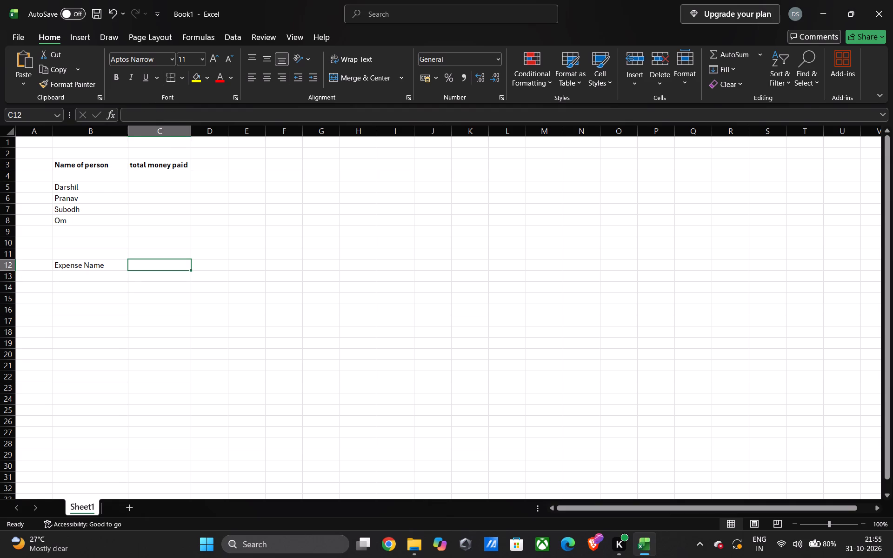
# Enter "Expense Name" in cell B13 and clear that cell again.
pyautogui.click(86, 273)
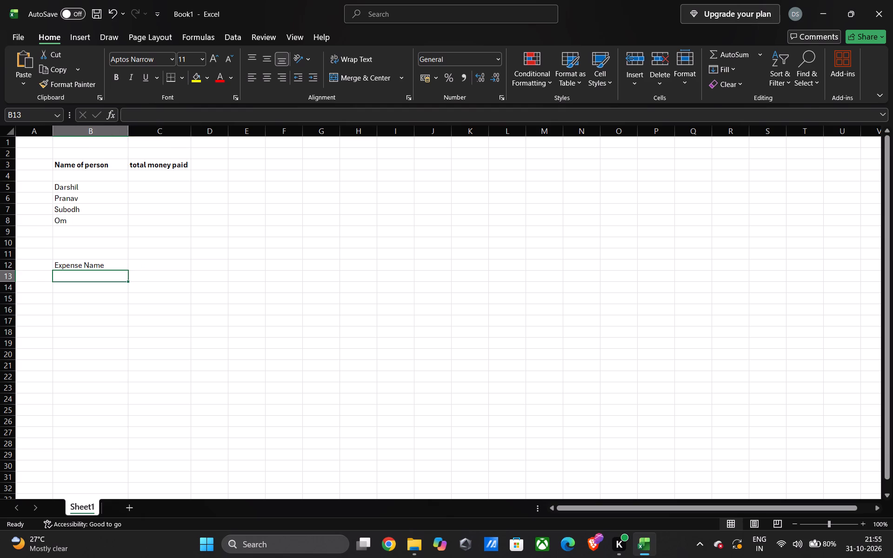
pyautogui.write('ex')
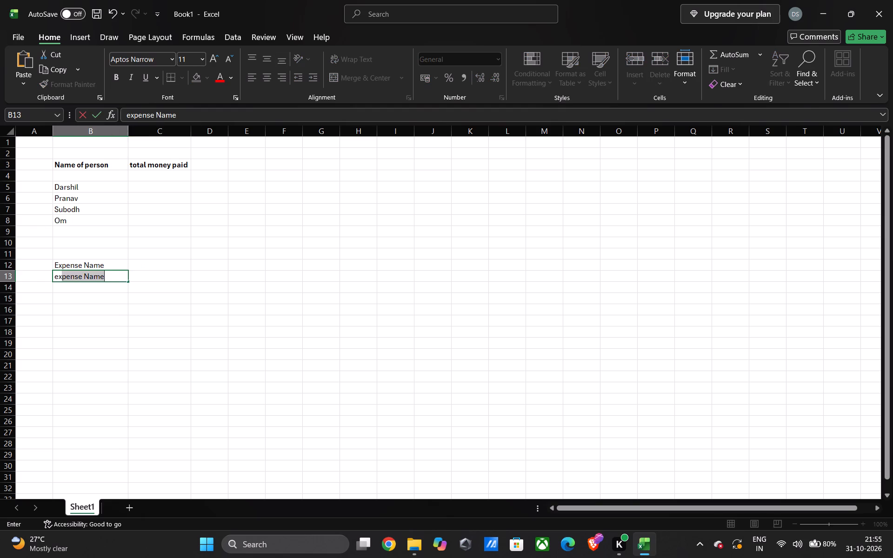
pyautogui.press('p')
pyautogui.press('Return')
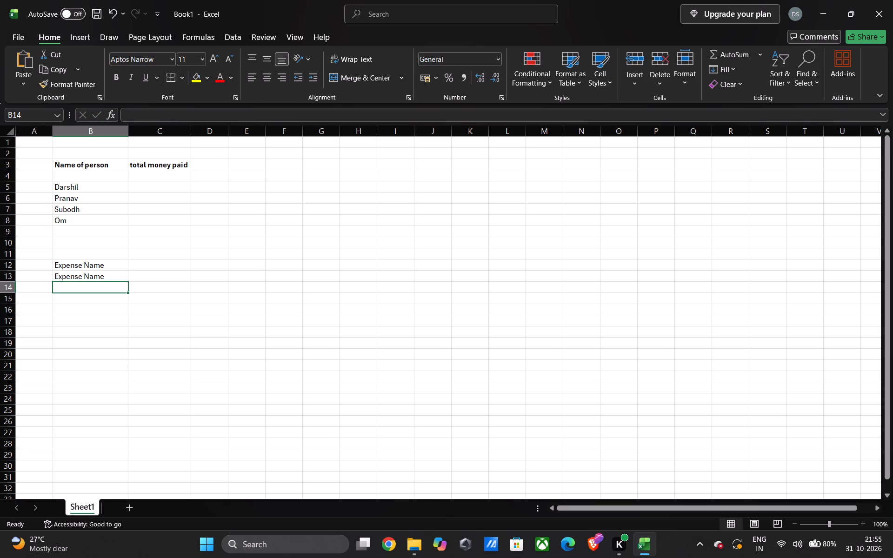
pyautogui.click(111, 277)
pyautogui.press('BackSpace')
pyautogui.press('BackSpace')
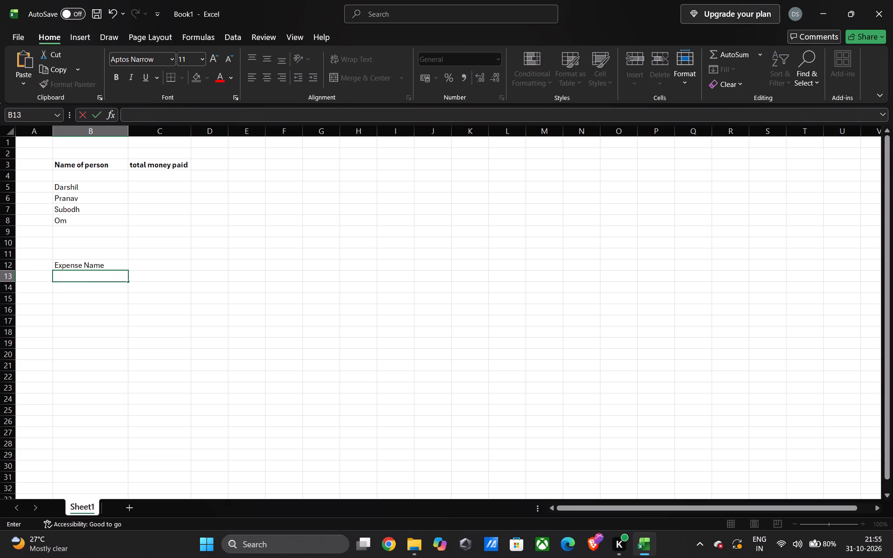
# Enter the header "Expense contribution" in cell B13, below "Expense Name".
pyautogui.press('e')
pyautogui.press('x')
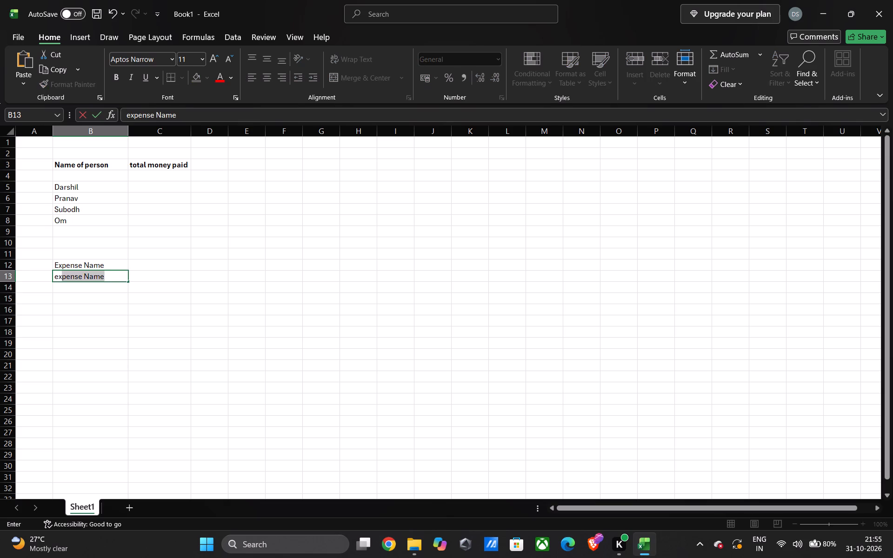
pyautogui.press('Return')
pyautogui.doubleClick(107, 279)
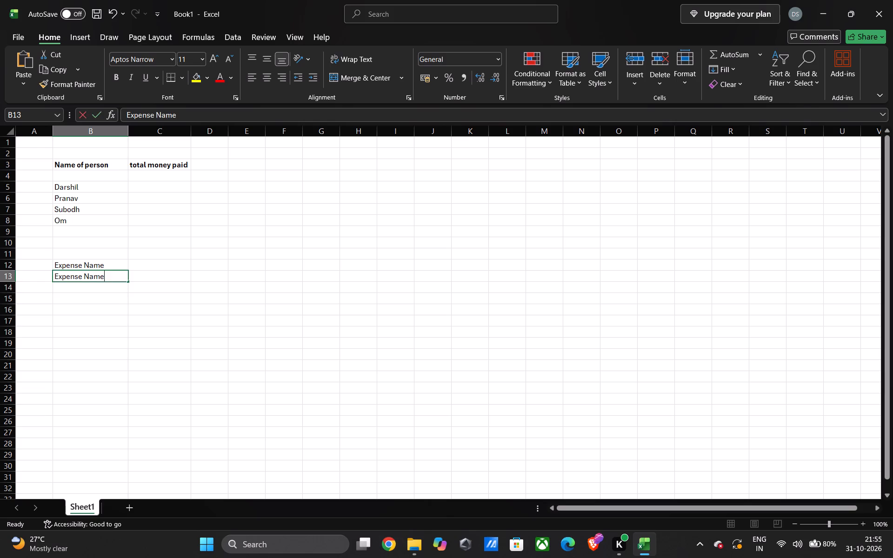
pyautogui.press('BackSpace')
pyautogui.press('BackSpace')
pyautogui.press('BackSpace')
pyautogui.press('BackSpace')
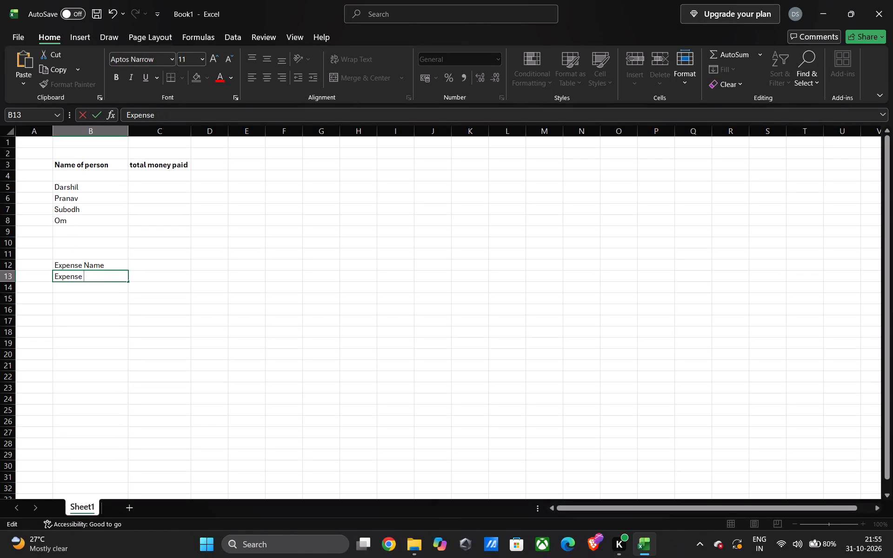
pyautogui.write('contribution')
pyautogui.press('Return')
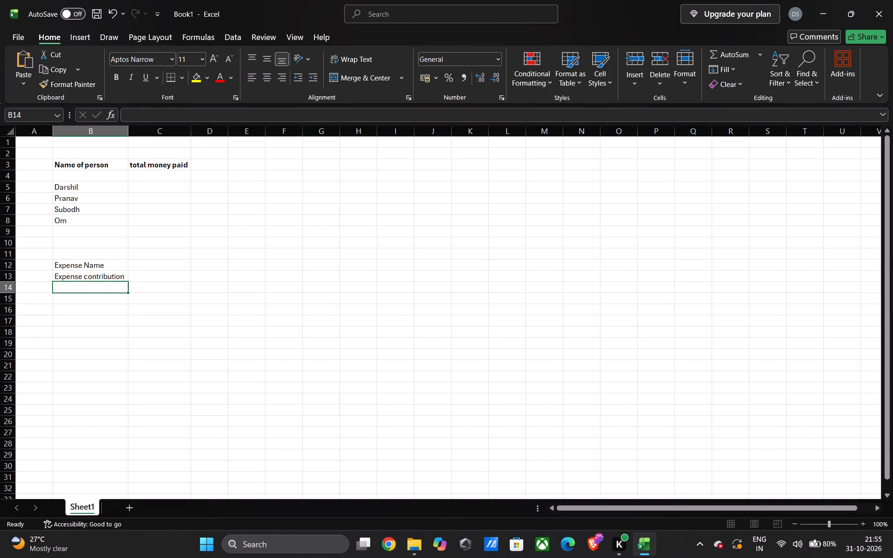
# Make the headers "Expense Name" and "Expense contribution" in B12:B13 bold.
pyautogui.click(116, 274)
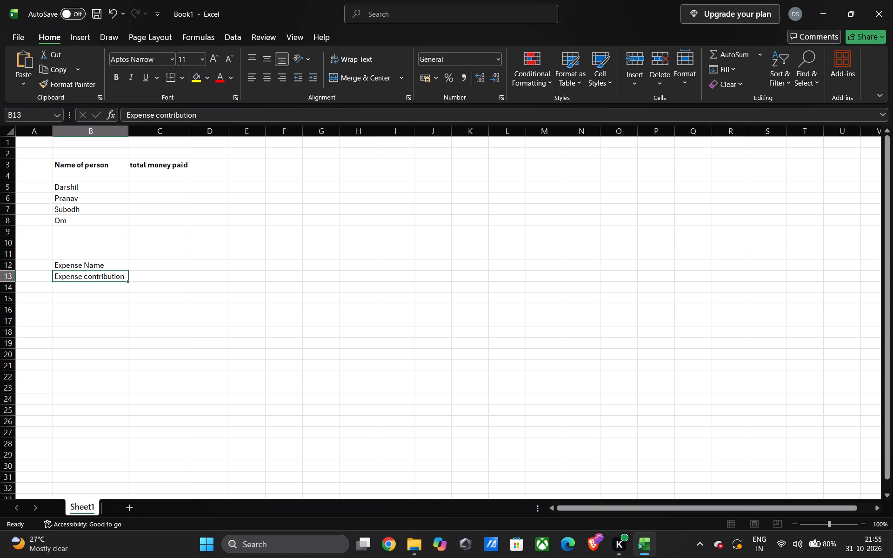
pyautogui.click(106, 264)
pyautogui.moveTo(106, 265); pyautogui.dragTo(106, 276)
pyautogui.click(118, 77)
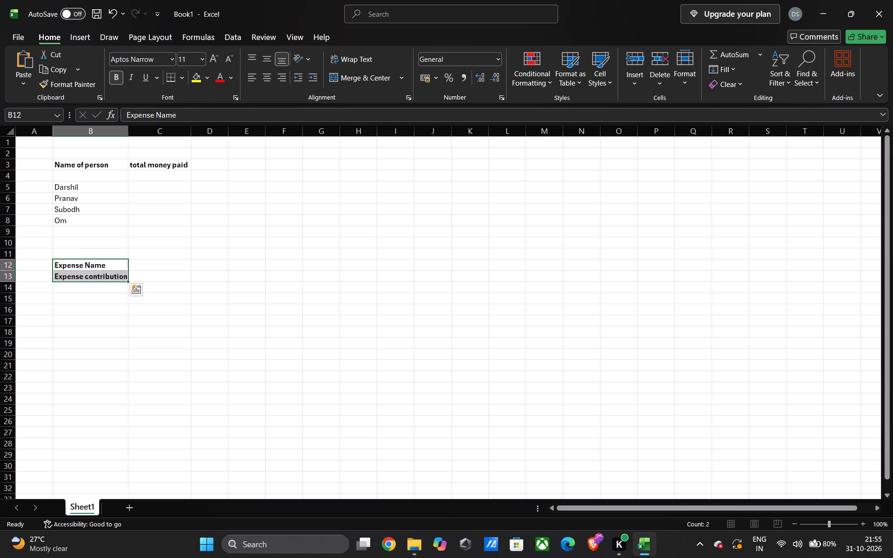
# Enter the expense names "chips", "train" and "auto" across cells C12, D12 and E12.
pyautogui.click(164, 264)
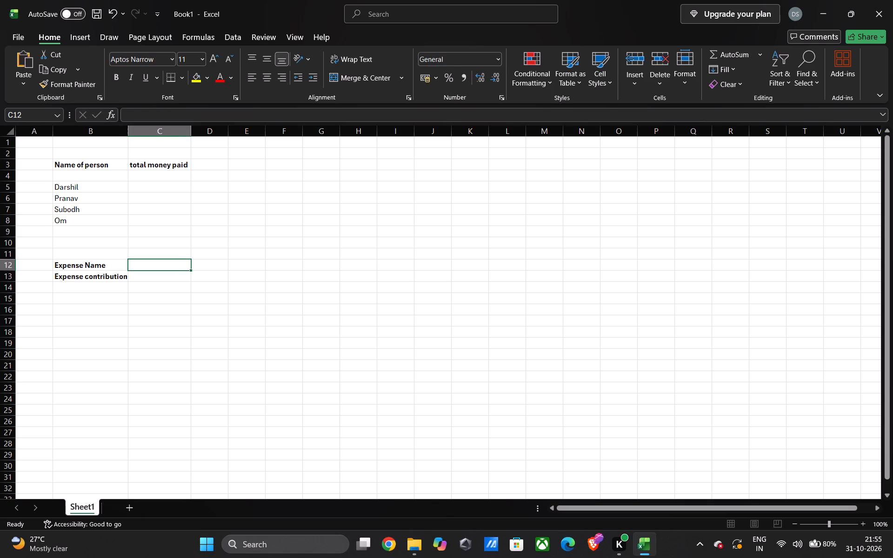
pyautogui.write('chips')
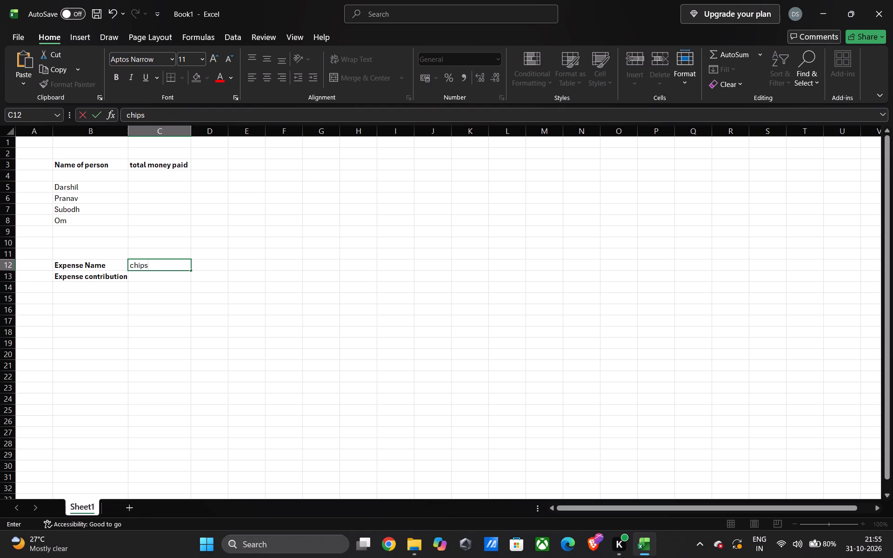
pyautogui.click(165, 277)
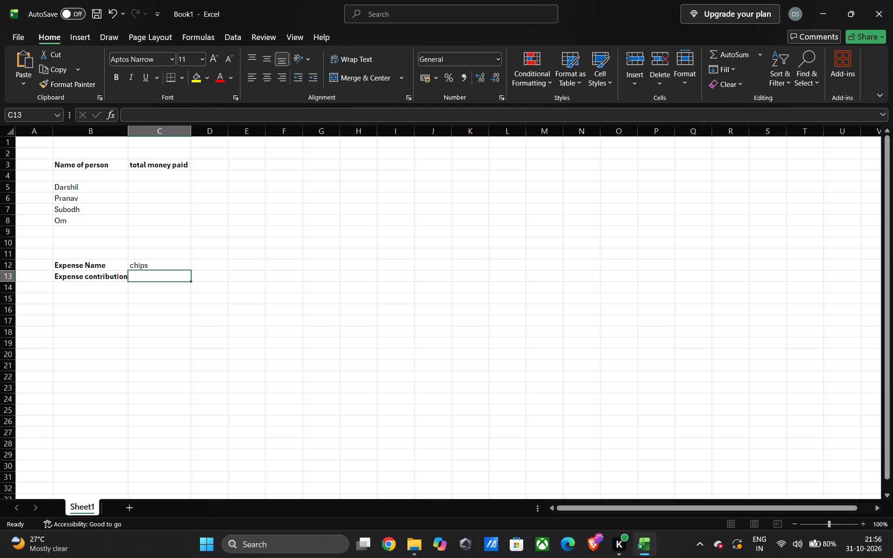
pyautogui.click(202, 264)
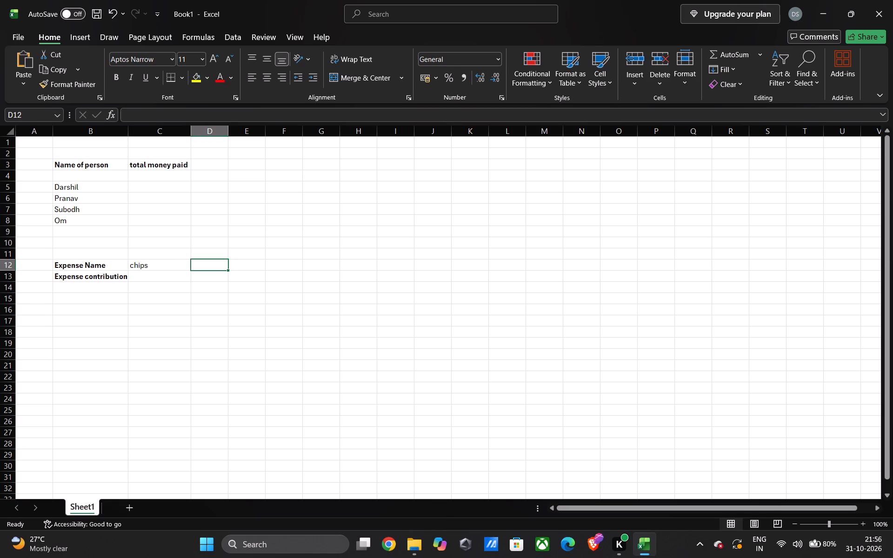
pyautogui.write('train')
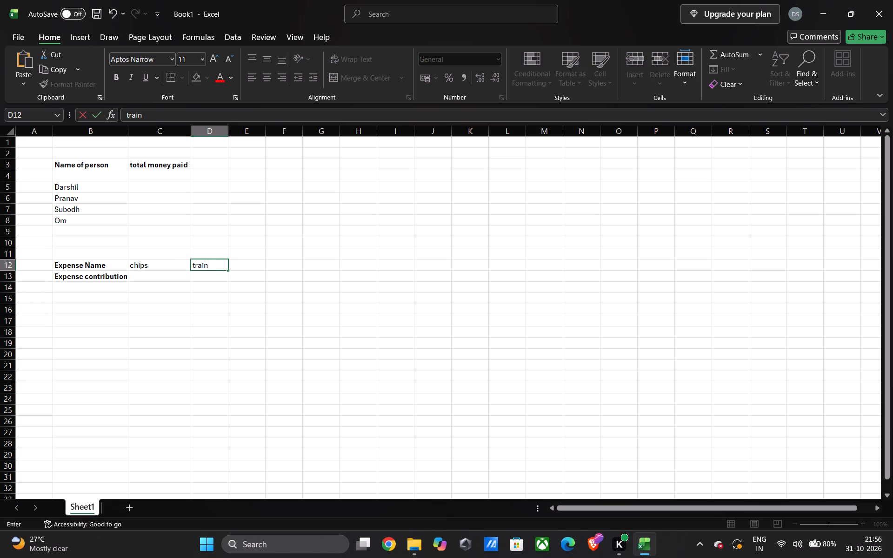
pyautogui.click(243, 266)
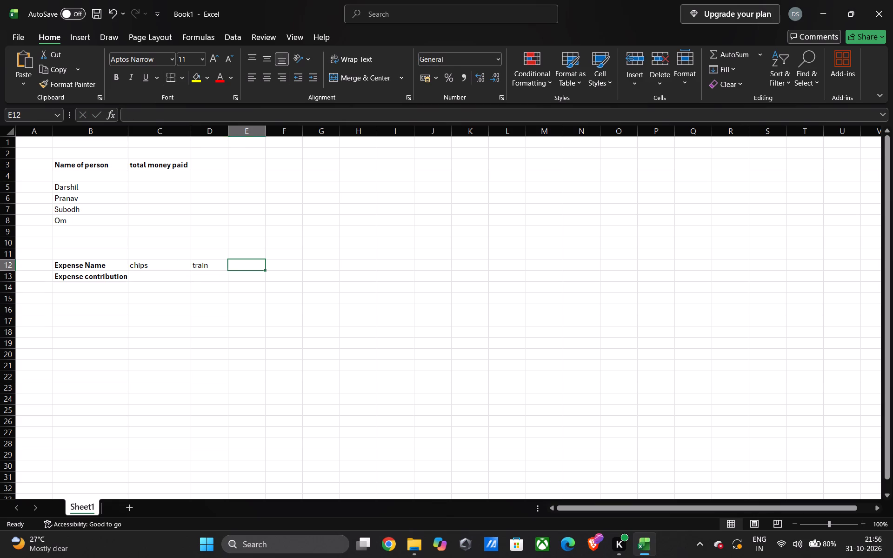
pyautogui.write('auto')
pyautogui.click(249, 279)
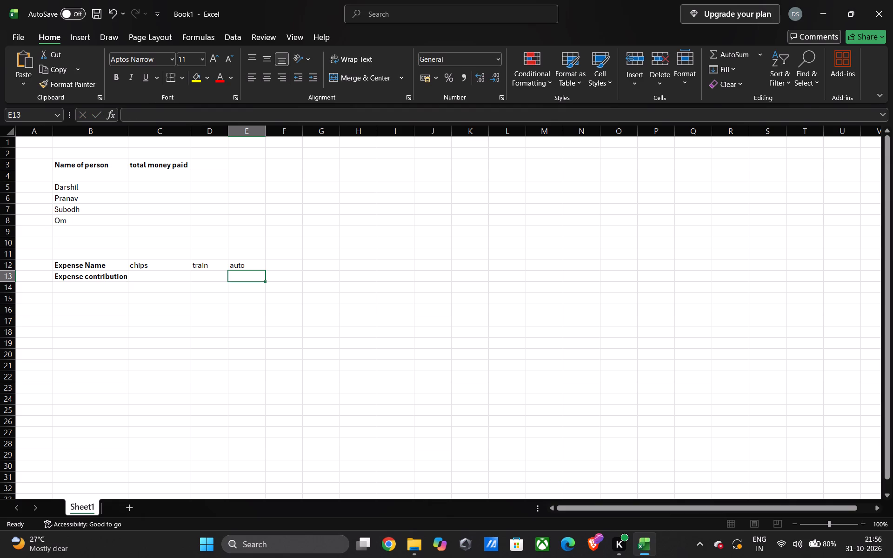
# List "darshil" and "om" as the contributors to chips in cells C13 and C14.
pyautogui.click(153, 282)
pyautogui.click(153, 280)
pyautogui.click(155, 277)
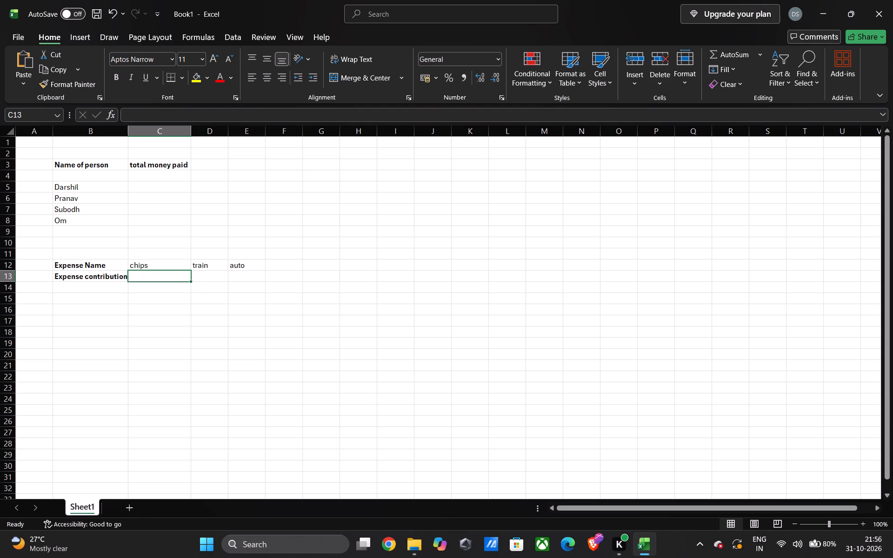
pyautogui.write('dar')
pyautogui.write('shil')
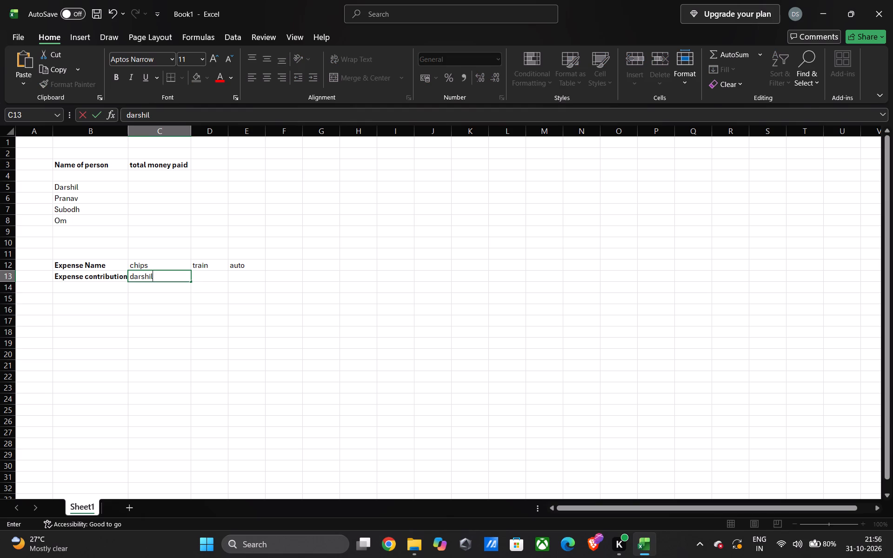
pyautogui.press('Return')
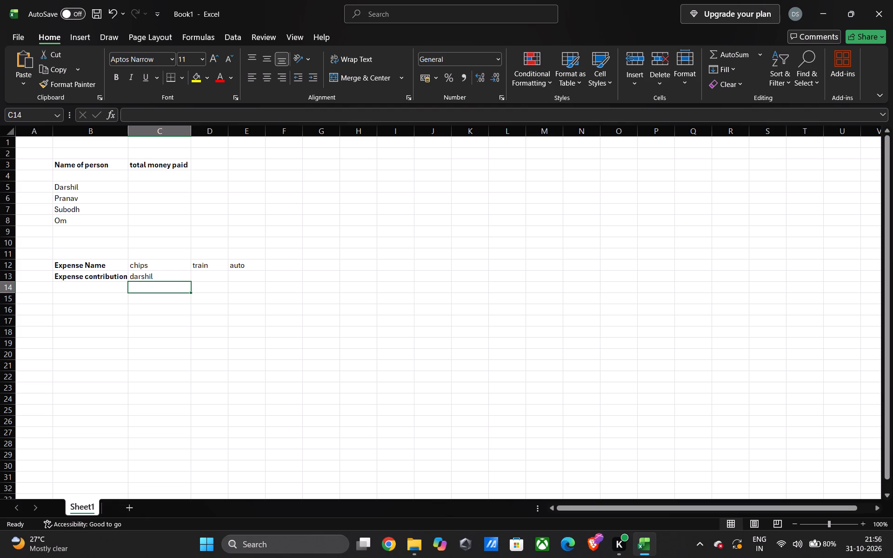
pyautogui.write('om')
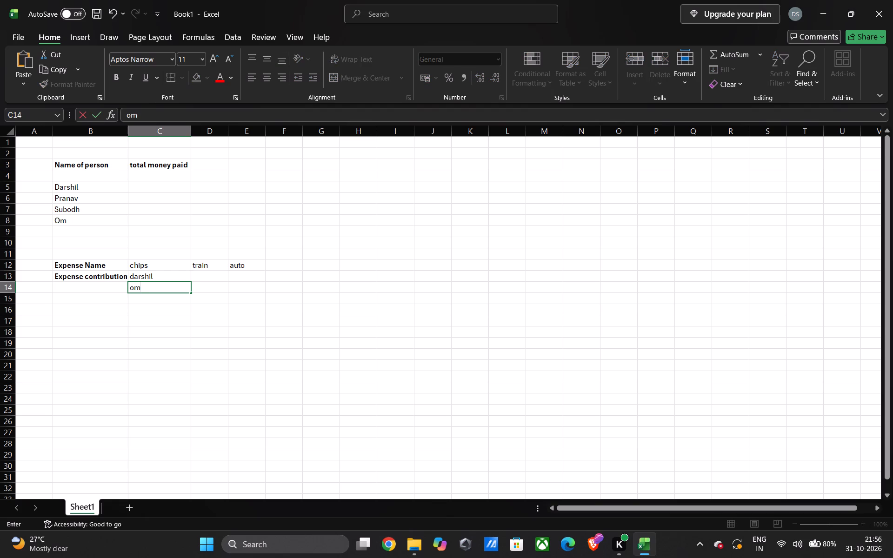
# List "pranav", "om" and "subodh" as the contributors to train in cells D13 to D15.
pyautogui.click(212, 276)
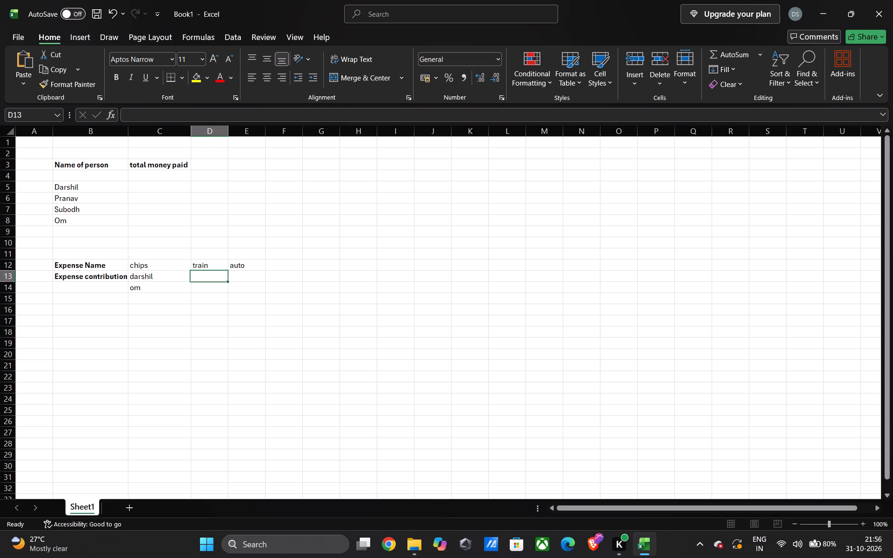
pyautogui.click(209, 276)
pyautogui.write('pranav')
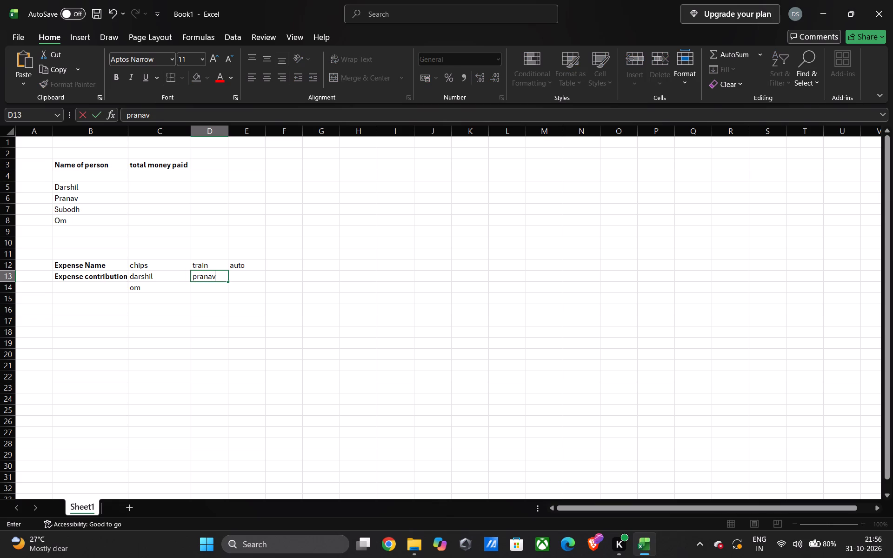
pyautogui.click(218, 291)
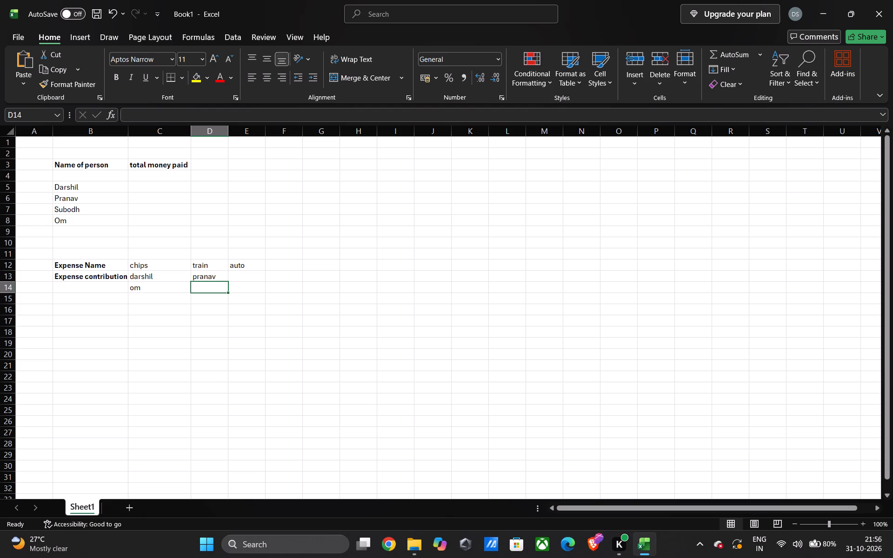
pyautogui.write('om')
pyautogui.press('Return')
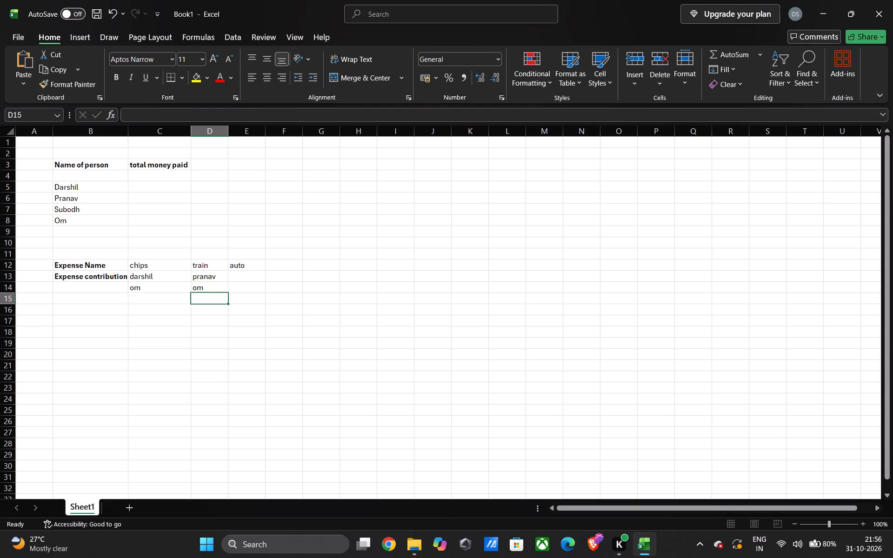
pyautogui.write('subodh')
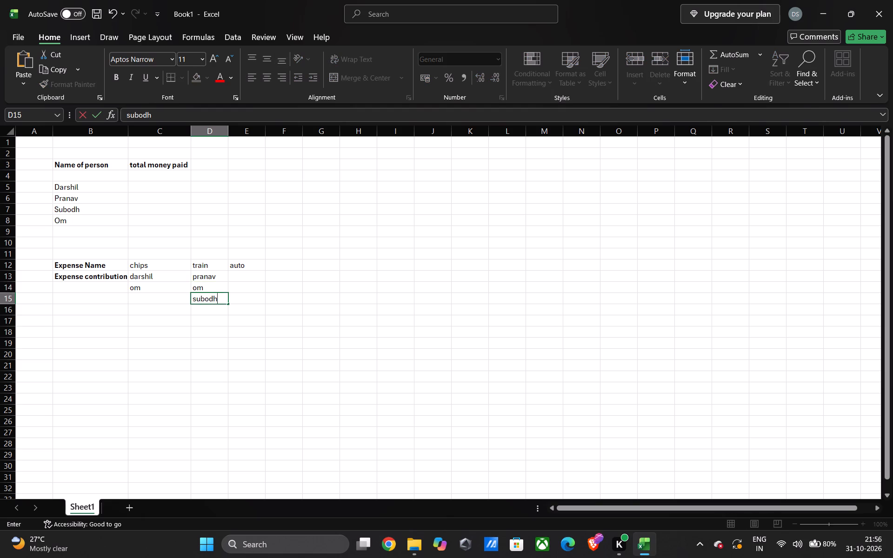
# Enter "om" as the contributor to auto in cell E13.
pyautogui.click(244, 276)
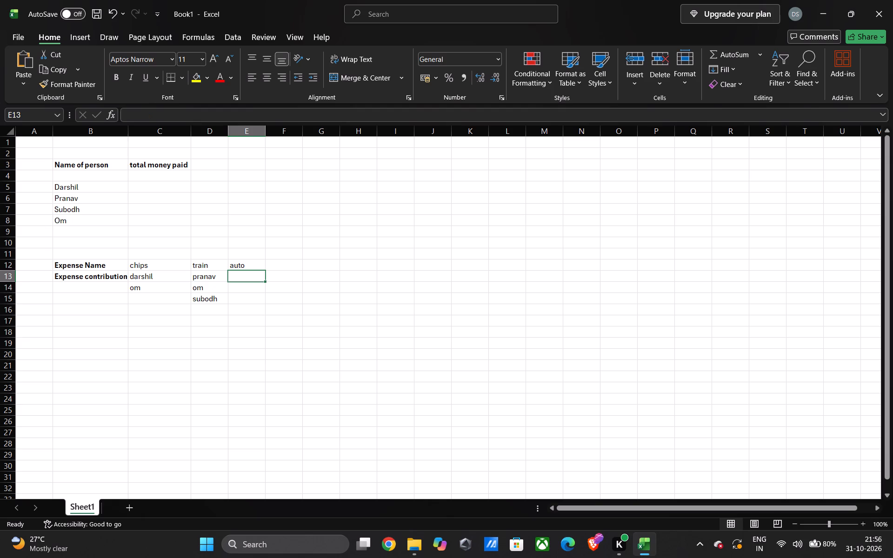
pyautogui.write('om')
pyautogui.click(263, 330)
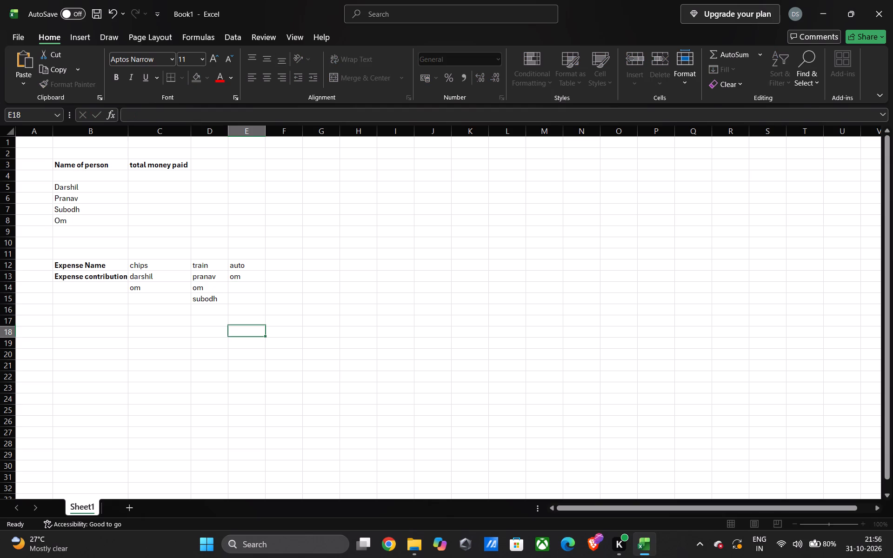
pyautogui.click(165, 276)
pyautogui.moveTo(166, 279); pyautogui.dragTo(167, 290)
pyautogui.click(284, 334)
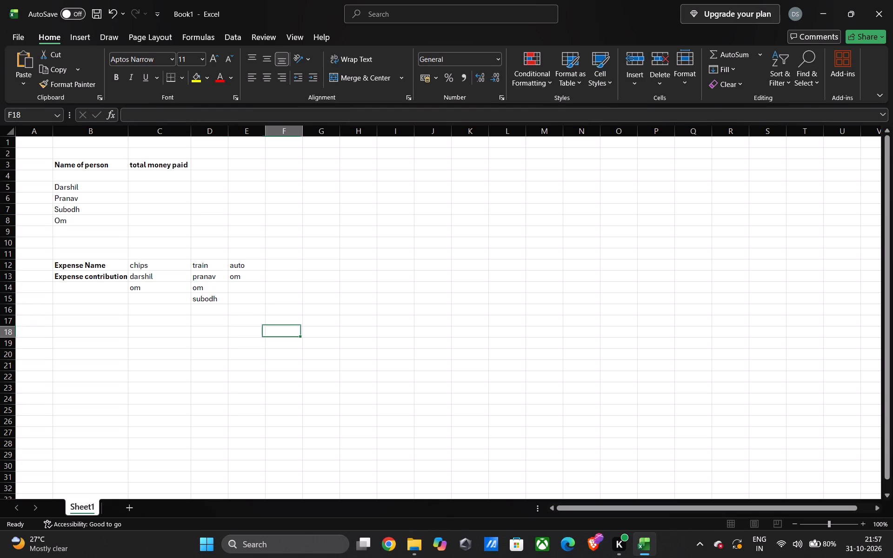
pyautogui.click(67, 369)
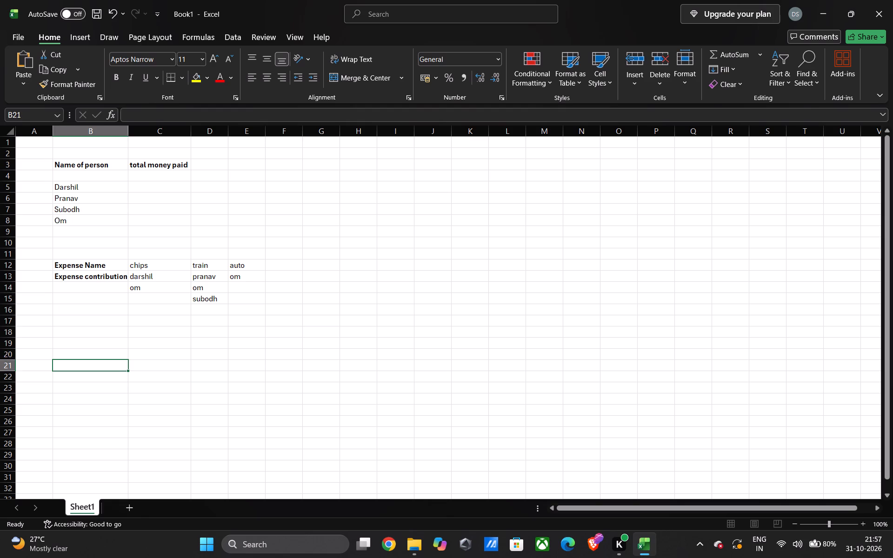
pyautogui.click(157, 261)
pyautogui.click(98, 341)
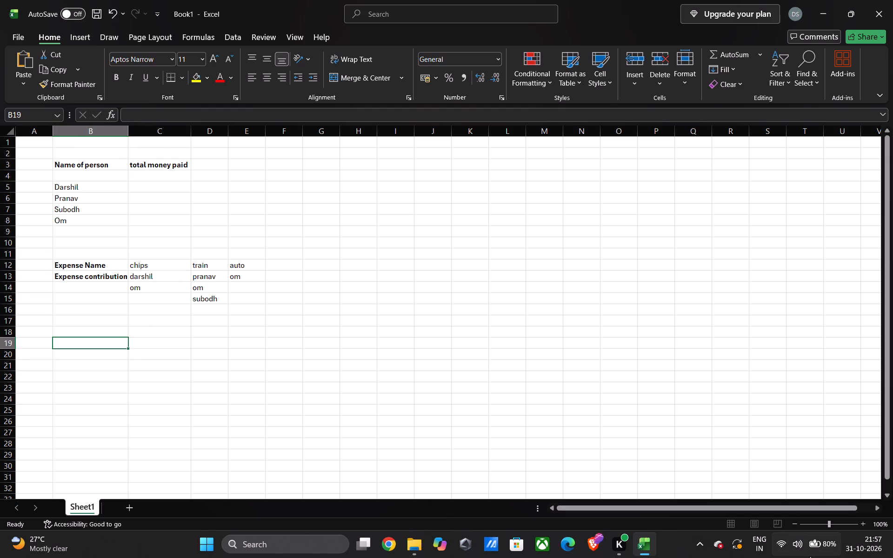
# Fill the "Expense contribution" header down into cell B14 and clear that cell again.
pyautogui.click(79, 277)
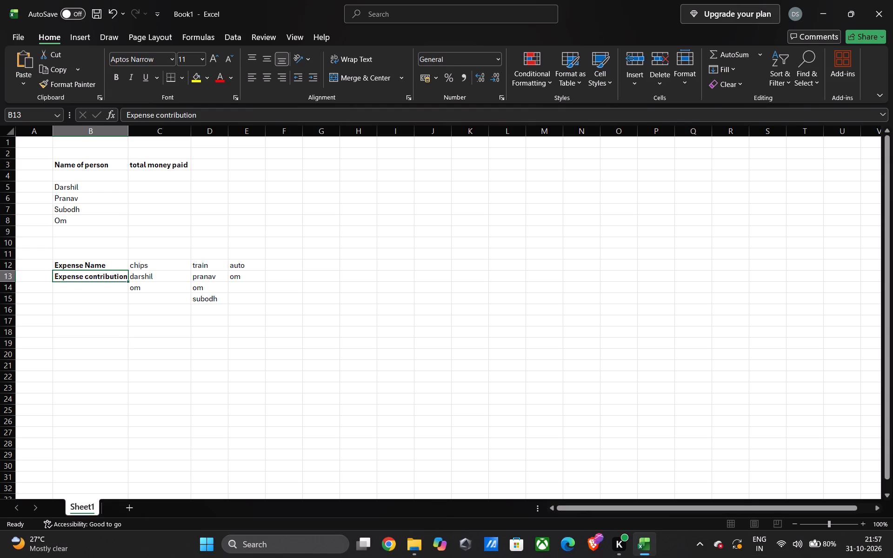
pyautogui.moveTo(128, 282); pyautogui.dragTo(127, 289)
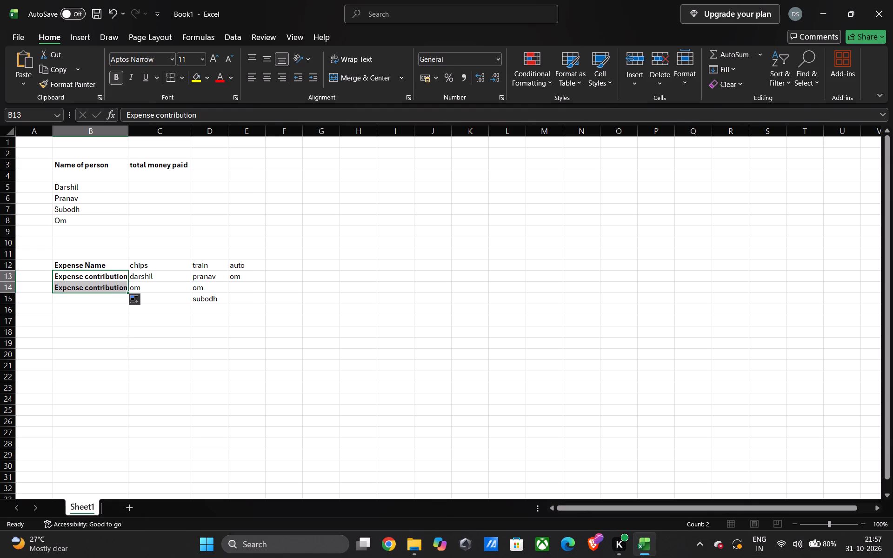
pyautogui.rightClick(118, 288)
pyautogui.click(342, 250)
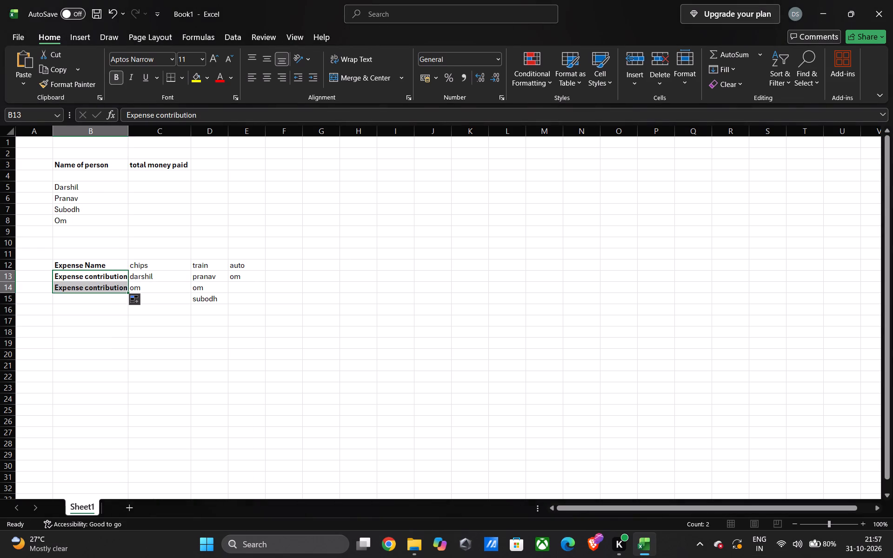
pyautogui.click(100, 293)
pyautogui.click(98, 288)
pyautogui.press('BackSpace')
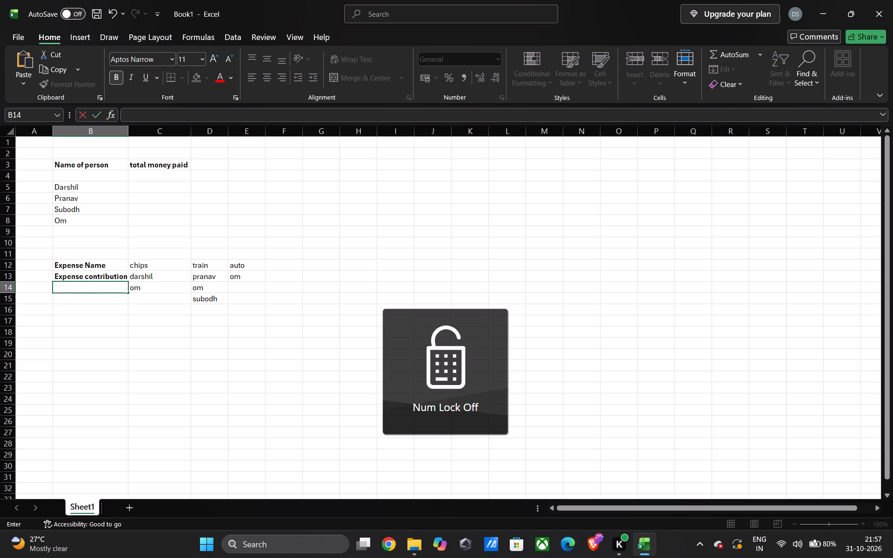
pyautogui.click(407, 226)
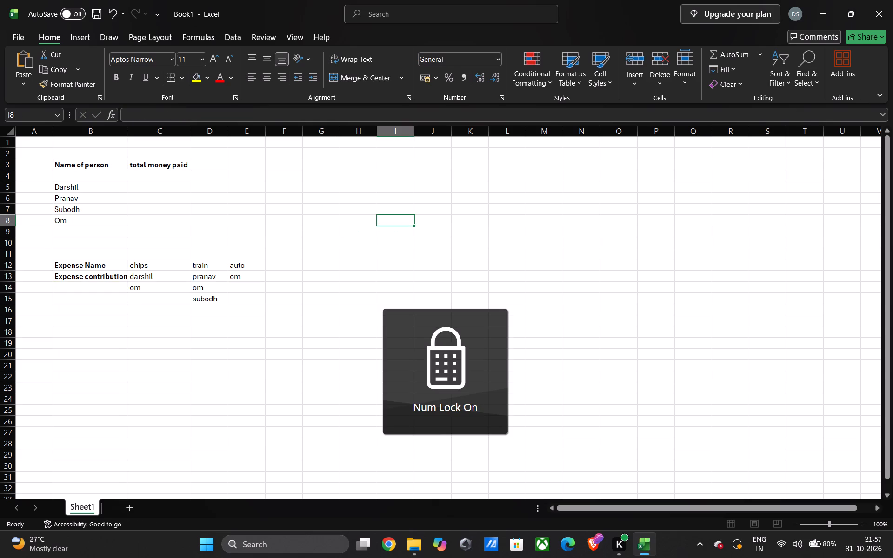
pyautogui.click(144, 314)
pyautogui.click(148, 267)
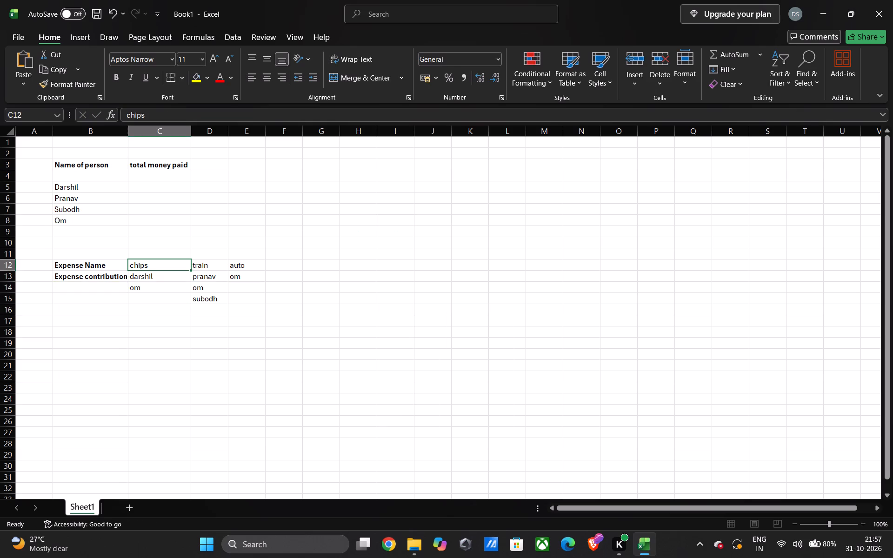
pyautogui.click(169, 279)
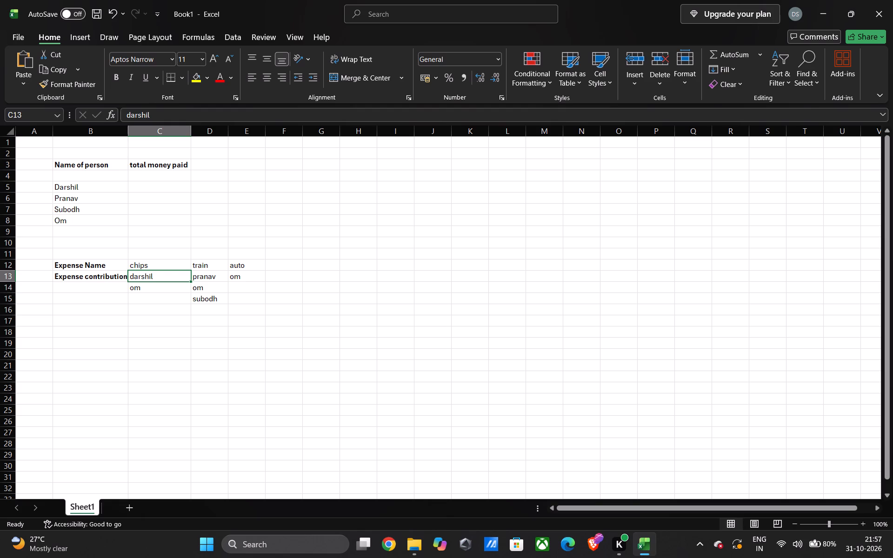
# Insert an empty column between the chips and train columns of the expense table.
pyautogui.click(196, 269)
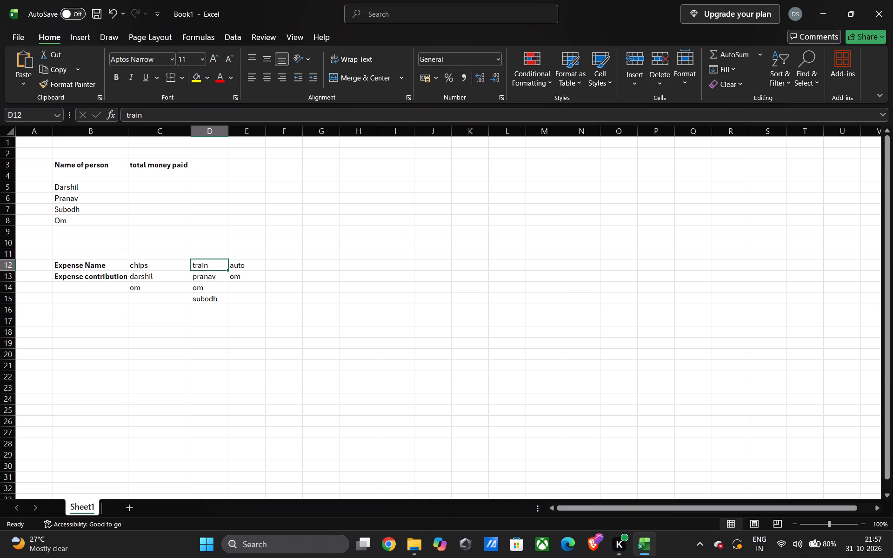
pyautogui.rightClick(200, 136)
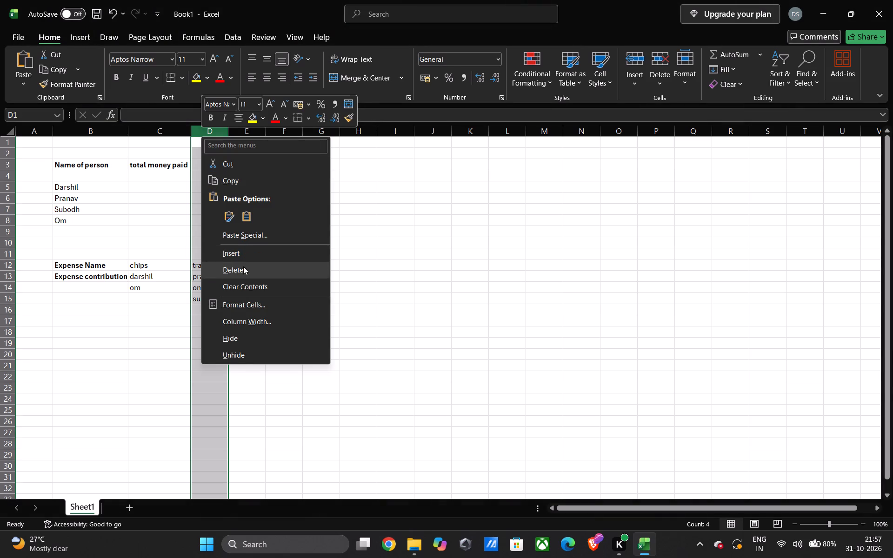
pyautogui.click(240, 254)
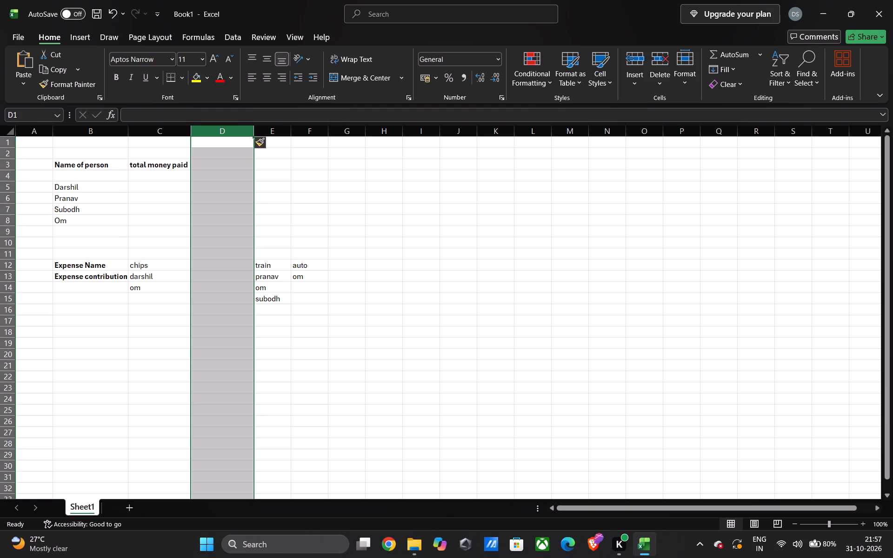
# Enter 80 as the chips amount in D12, with contributions of 40 for darshil in D13 and 40 for om in D14.
pyautogui.click(202, 263)
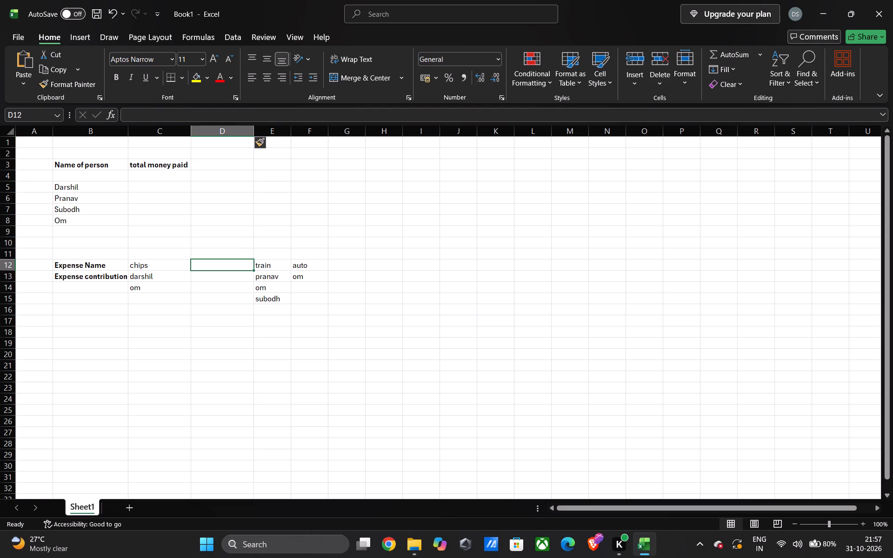
pyautogui.click(211, 266)
pyautogui.press('8')
pyautogui.press('0')
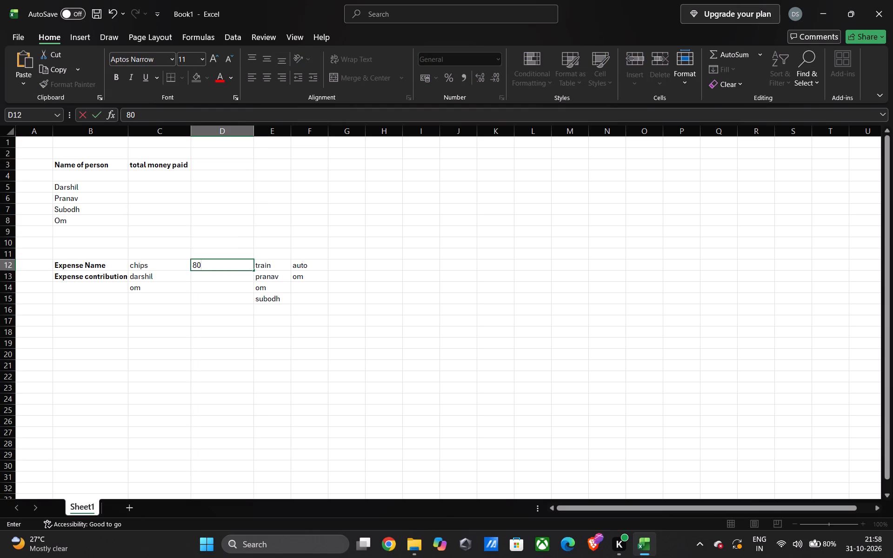
pyautogui.click(218, 279)
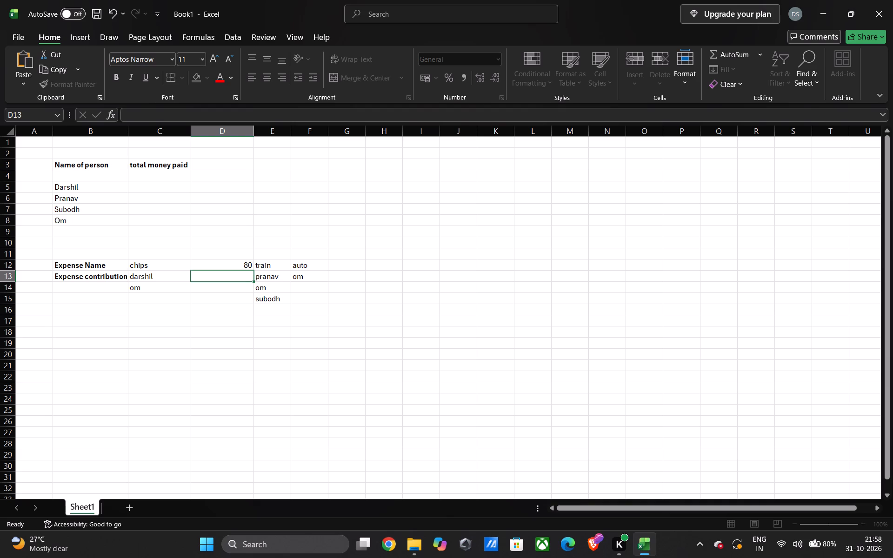
pyautogui.write('40')
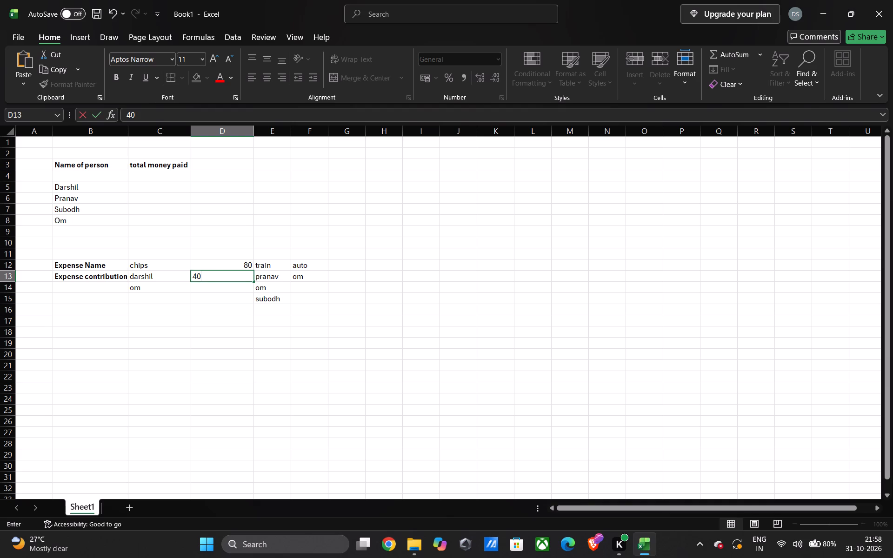
pyautogui.click(225, 292)
pyautogui.write('40')
pyautogui.click(263, 317)
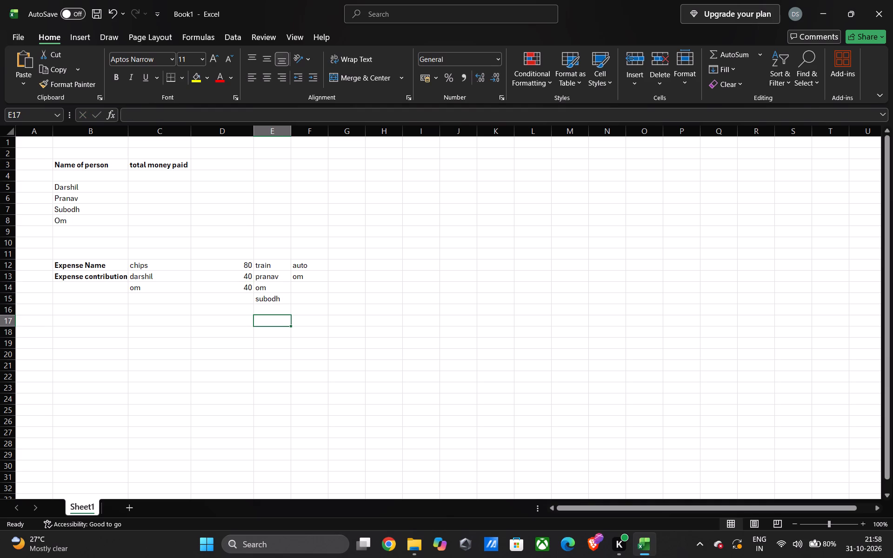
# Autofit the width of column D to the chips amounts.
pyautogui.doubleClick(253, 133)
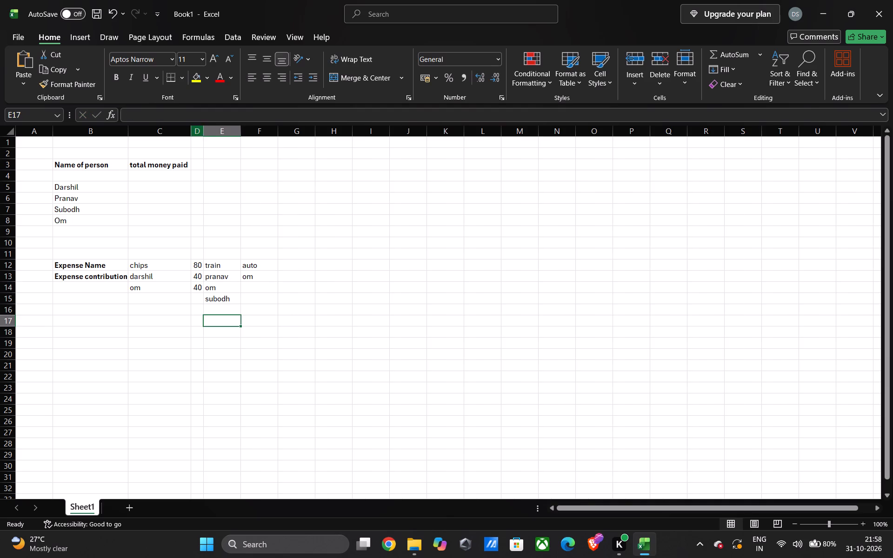
# Insert an empty column between the train and auto columns of the expense table.
pyautogui.click(237, 258)
pyautogui.click(260, 122)
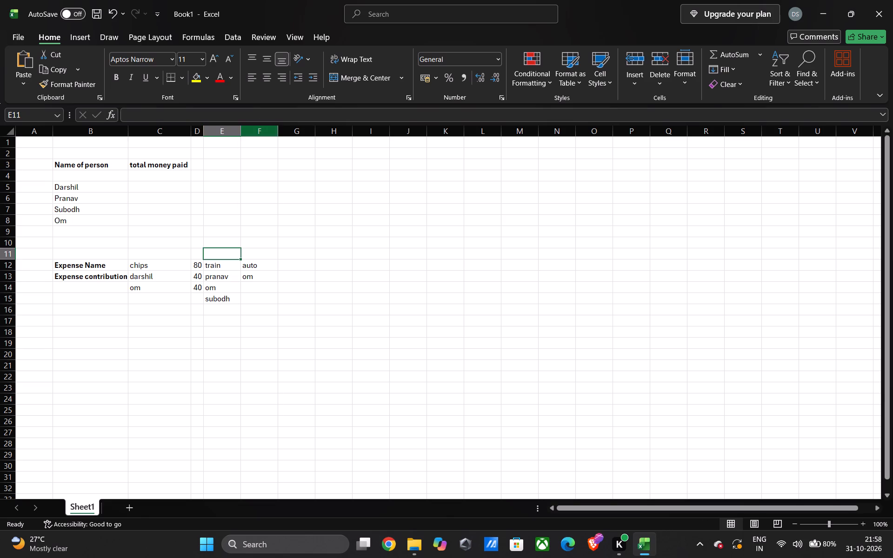
pyautogui.click(260, 131)
pyautogui.rightClick(260, 131)
pyautogui.click(303, 245)
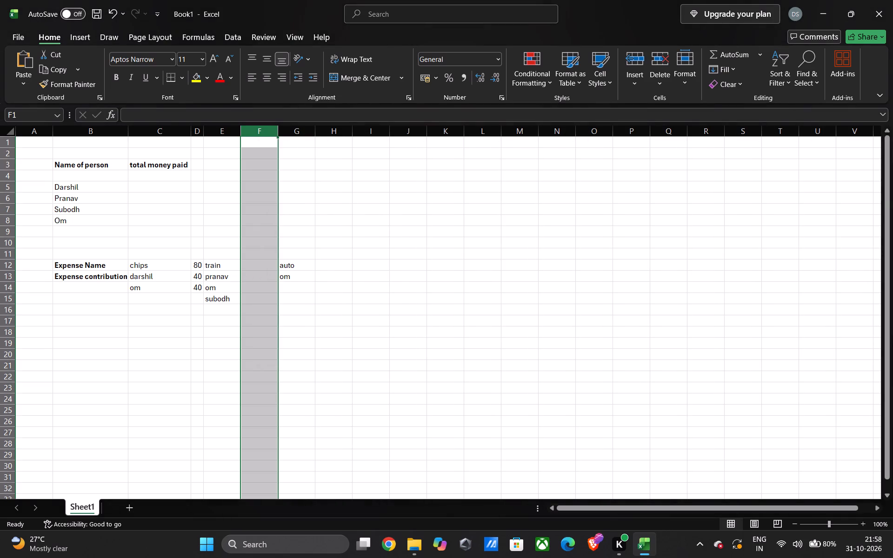
pyautogui.click(253, 257)
pyautogui.click(256, 266)
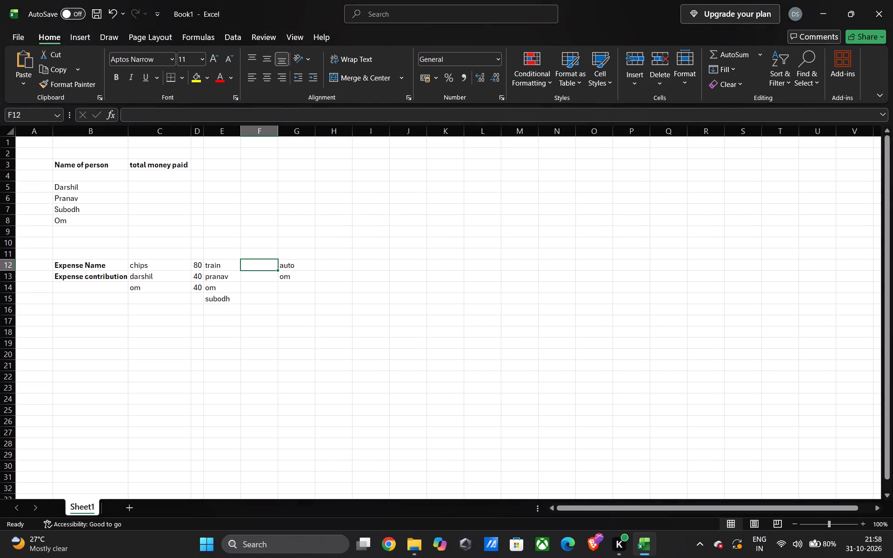
# Widen column D slightly, leaving some space around the chips amounts.
pyautogui.moveTo(205, 135); pyautogui.dragTo(219, 136)
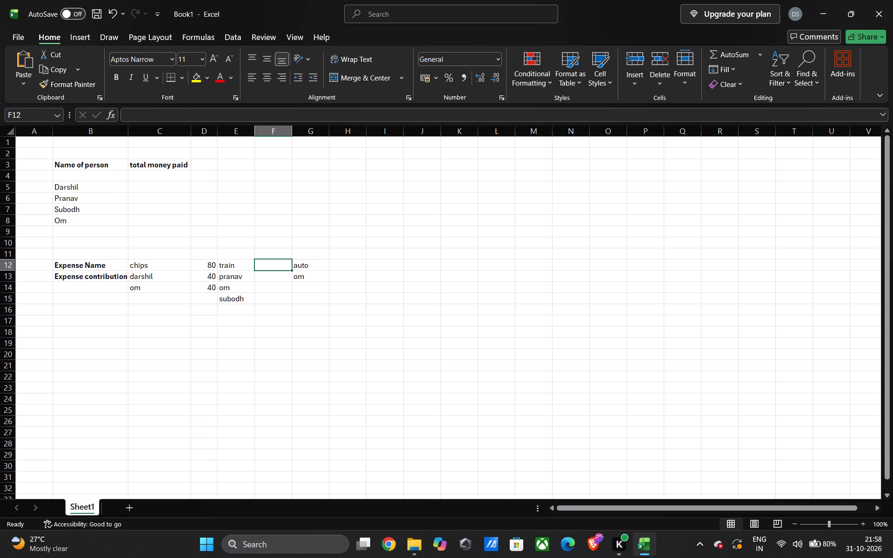
# Enter 400 as the train amount in F12, with contributions of 200 for pranav, 100 for om and 100 for subodh in F13 to F15.
pyautogui.press('4')
pyautogui.write('00')
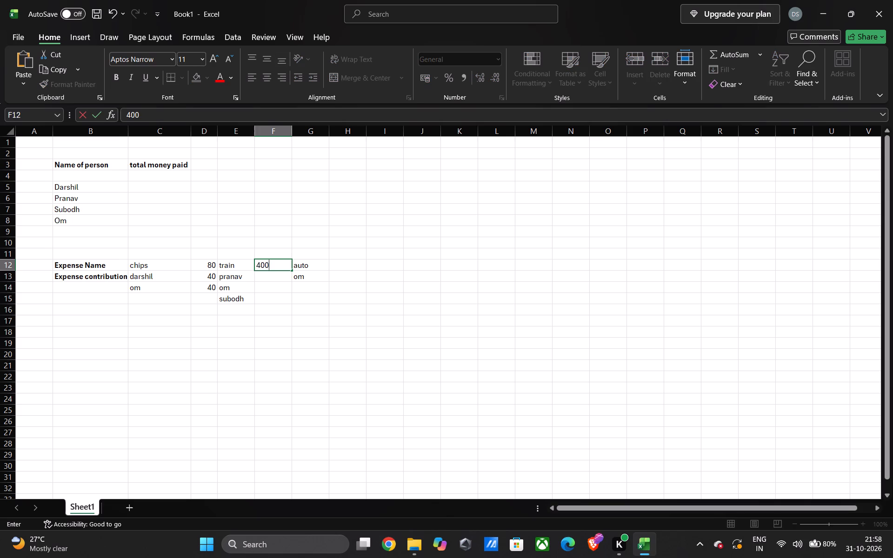
pyautogui.click(278, 275)
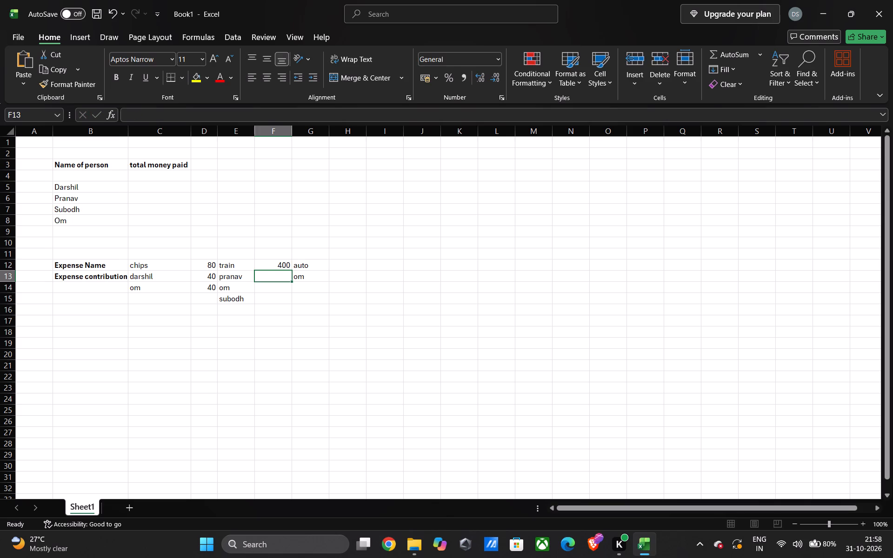
pyautogui.write('200')
pyautogui.click(280, 291)
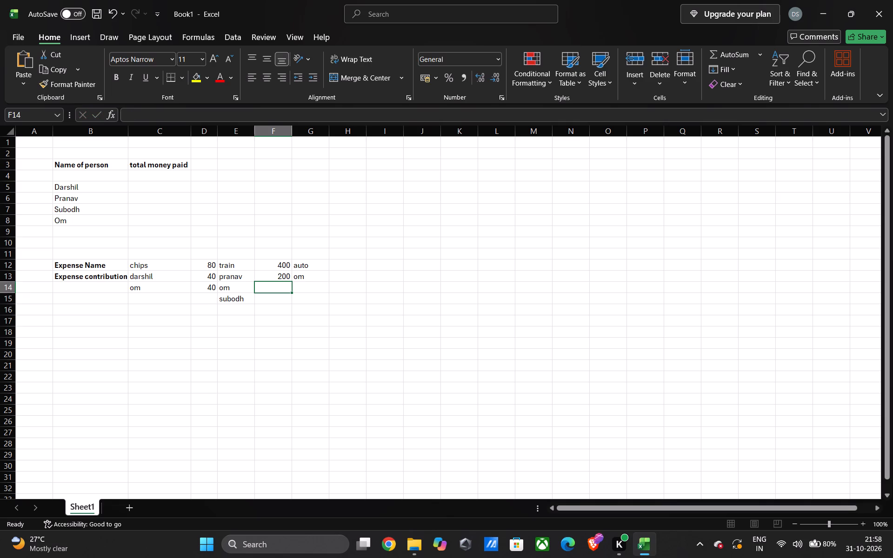
pyautogui.write('100')
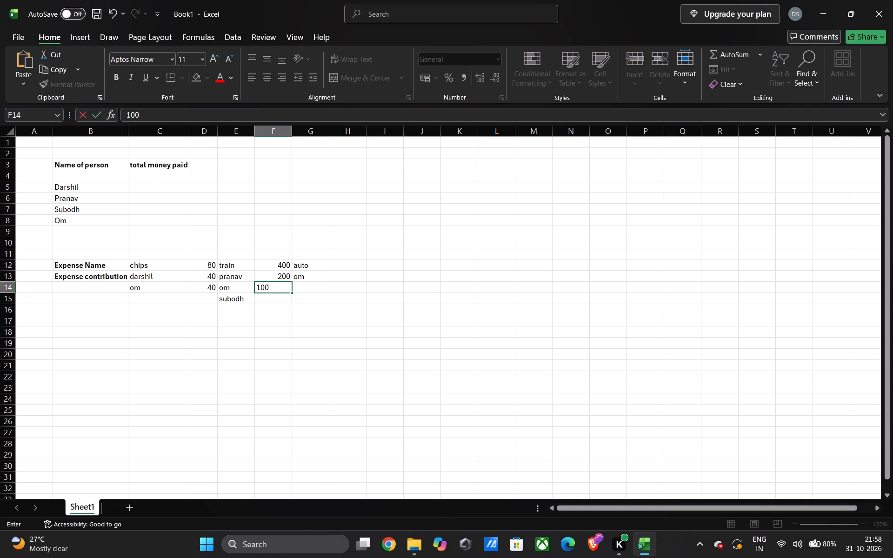
pyautogui.click(279, 301)
pyautogui.press('1')
pyautogui.press('0')
pyautogui.press('0')
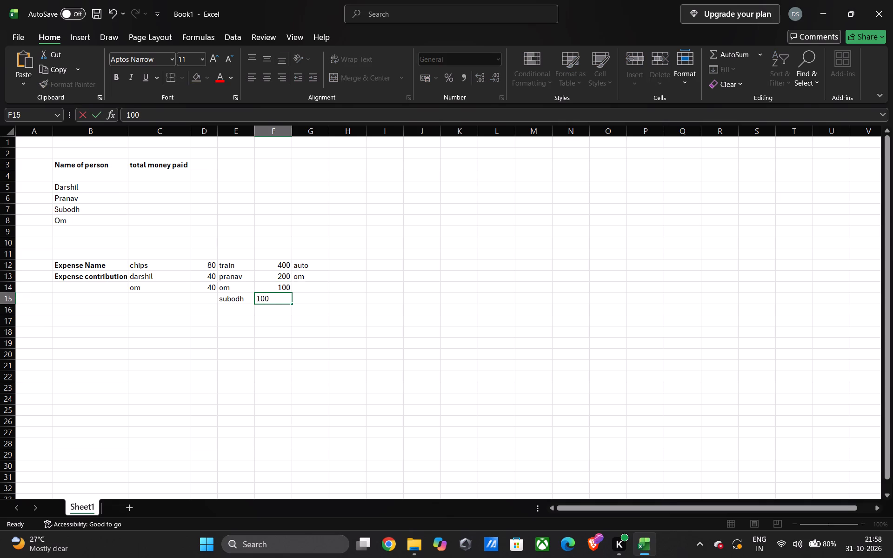
pyautogui.click(280, 314)
# Replace the chips amount in D12 with a SUM function over the contributions range D13:D16.
pyautogui.click(280, 267)
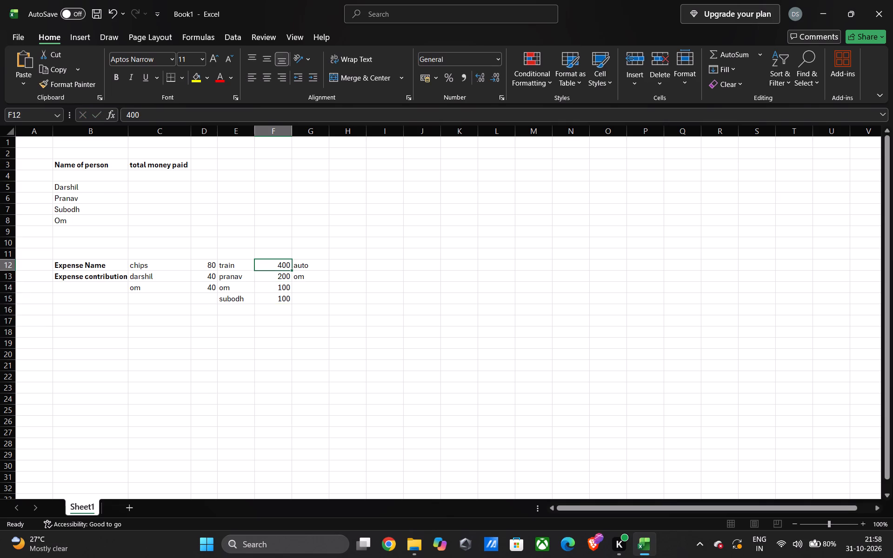
pyautogui.click(204, 265)
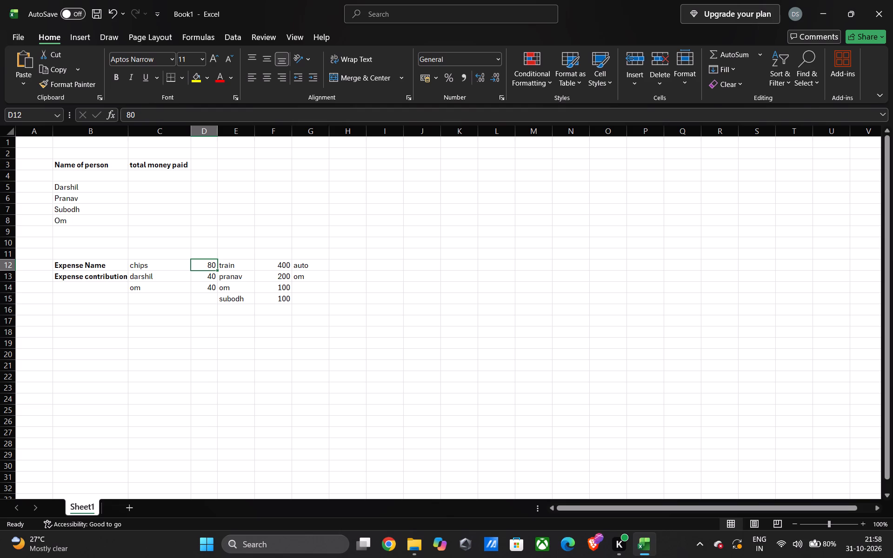
pyautogui.click(113, 117)
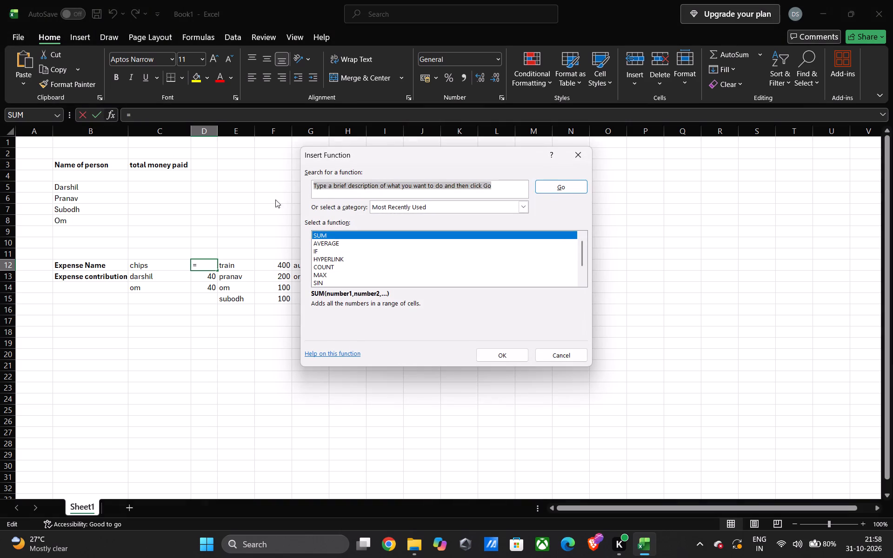
pyautogui.click(334, 233)
pyautogui.click(510, 354)
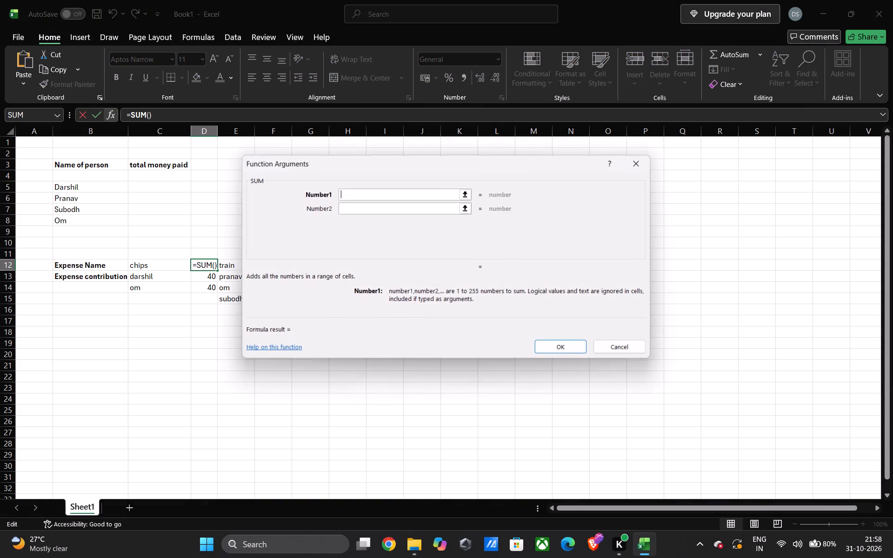
pyautogui.moveTo(206, 279); pyautogui.dragTo(208, 285)
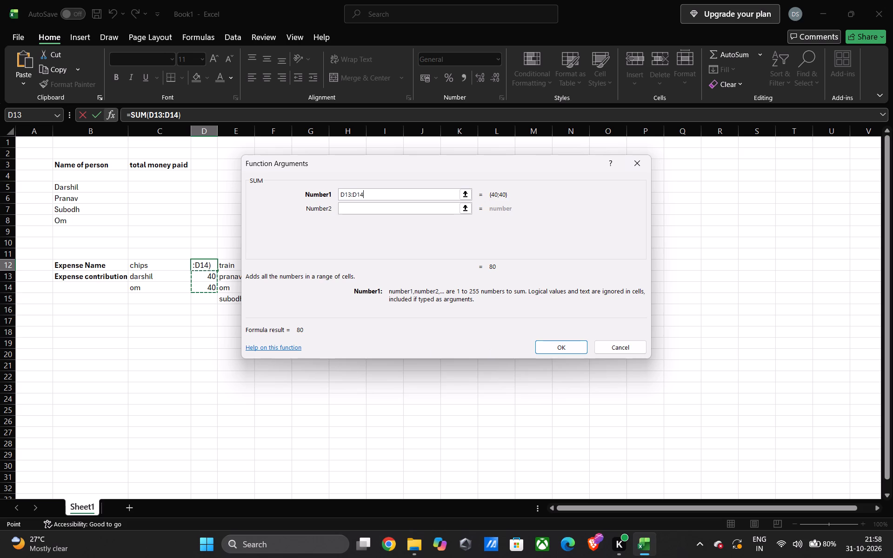
pyautogui.moveTo(213, 292); pyautogui.dragTo(214, 308)
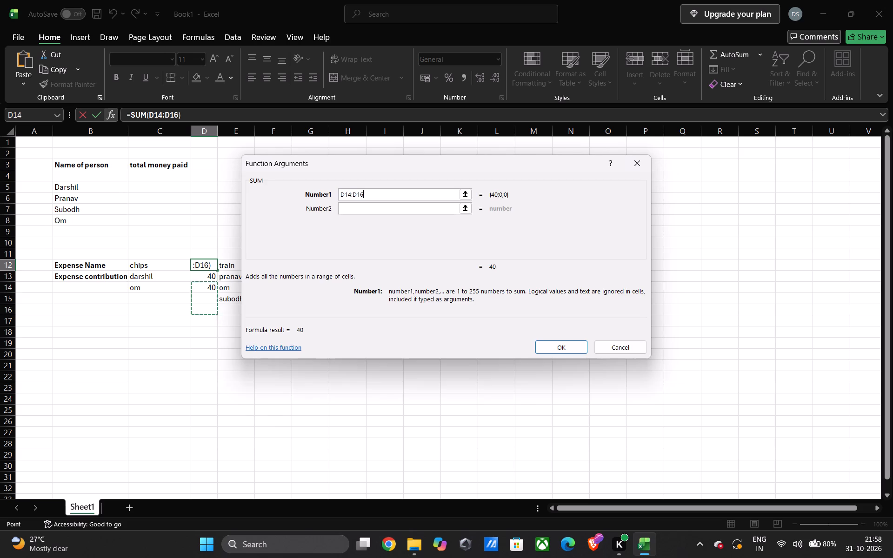
pyautogui.moveTo(205, 279); pyautogui.dragTo(208, 314)
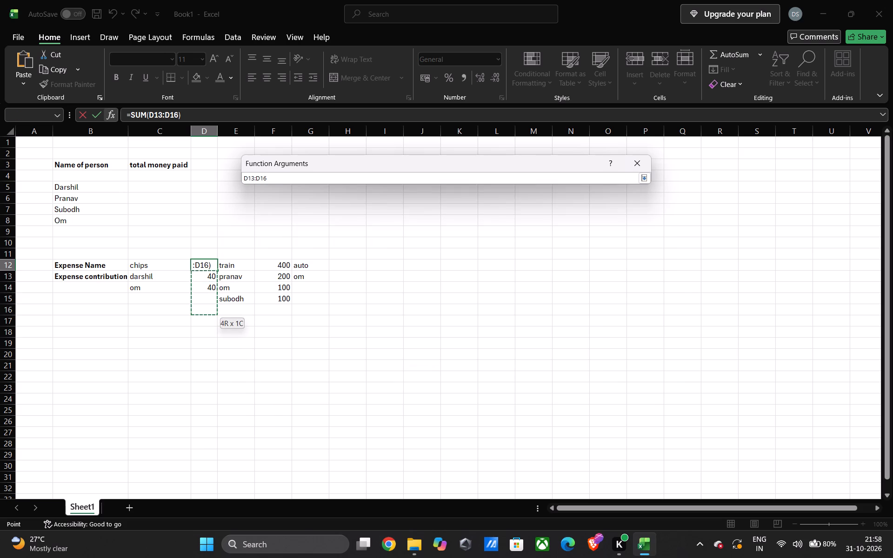
pyautogui.moveTo(208, 314); pyautogui.dragTo(209, 315)
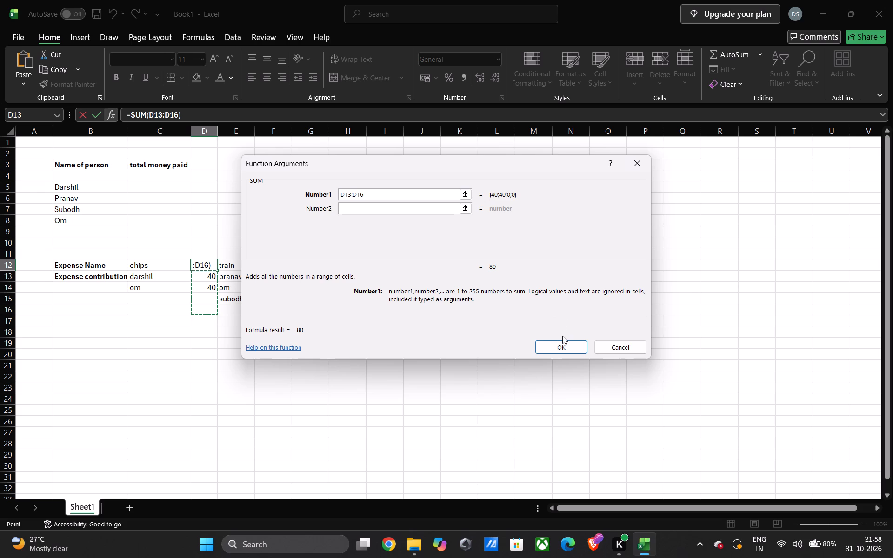
pyautogui.click(563, 345)
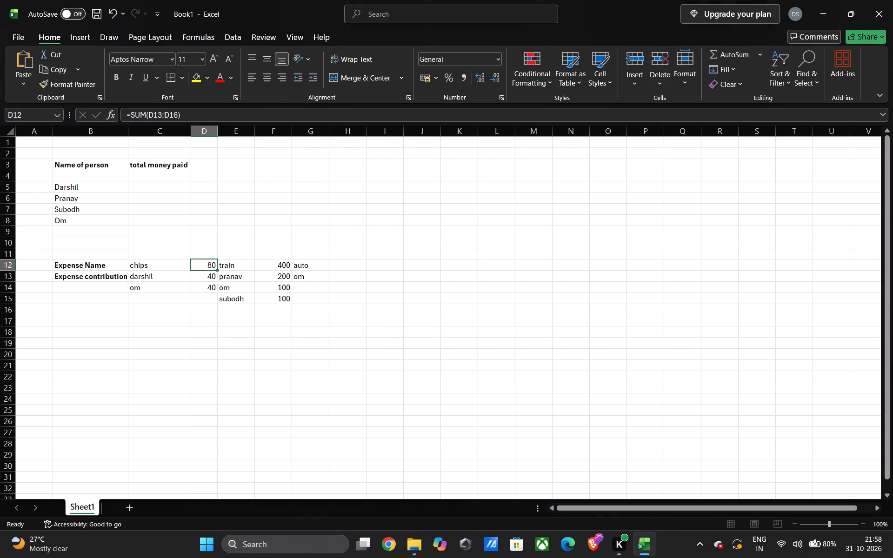
# Replace the train amount in F12 with a SUM function over the contributions range F13:F16.
pyautogui.click(278, 268)
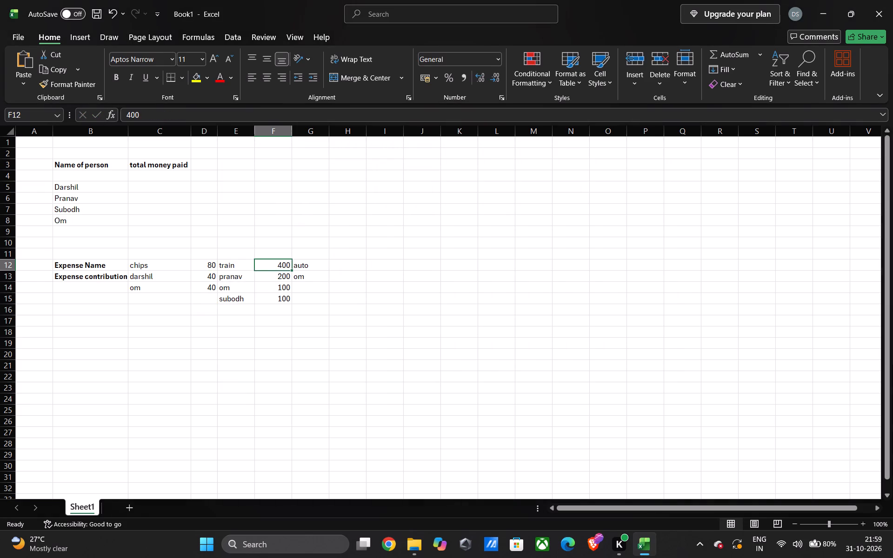
pyautogui.click(108, 119)
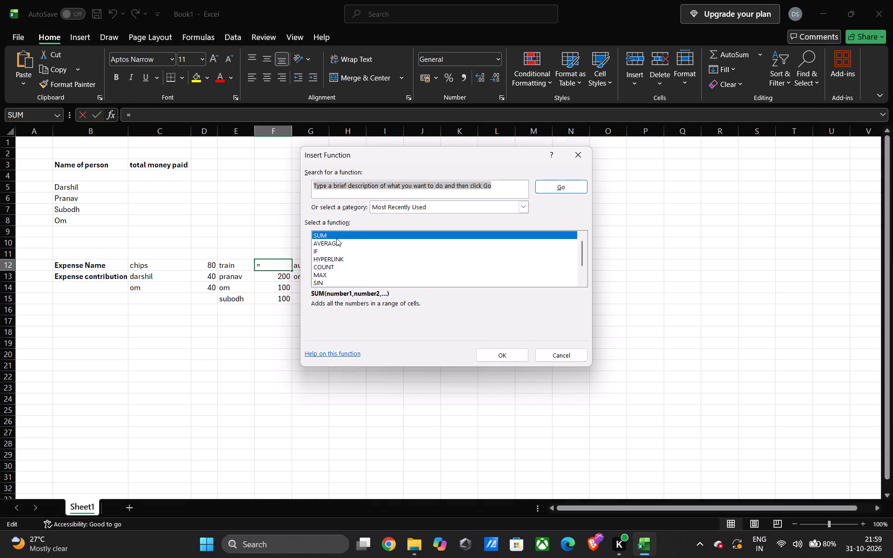
pyautogui.click(506, 355)
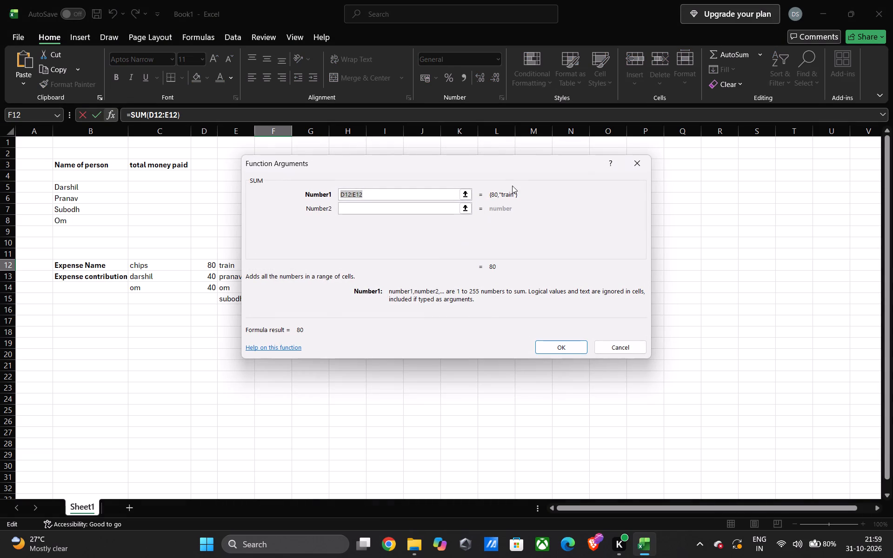
pyautogui.moveTo(512, 169); pyautogui.dragTo(765, 152)
pyautogui.moveTo(270, 275); pyautogui.dragTo(270, 314)
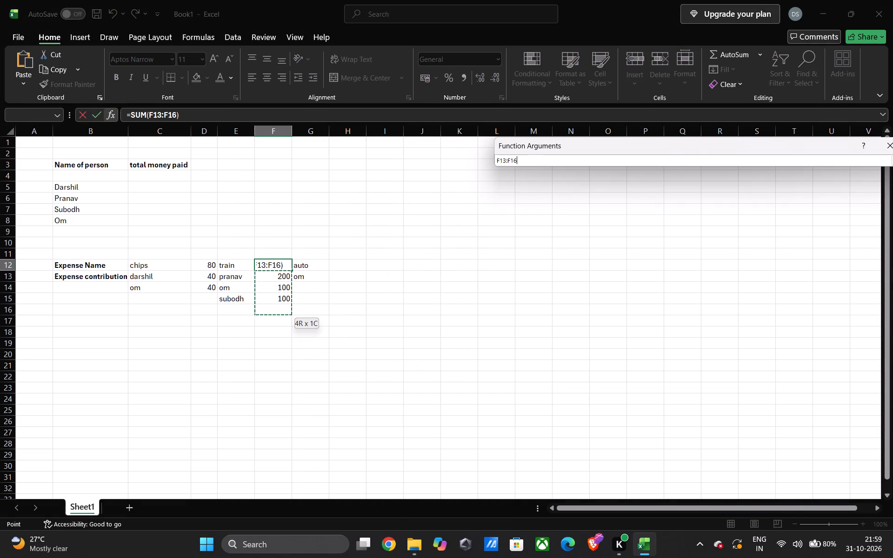
pyautogui.moveTo(270, 314); pyautogui.dragTo(270, 314)
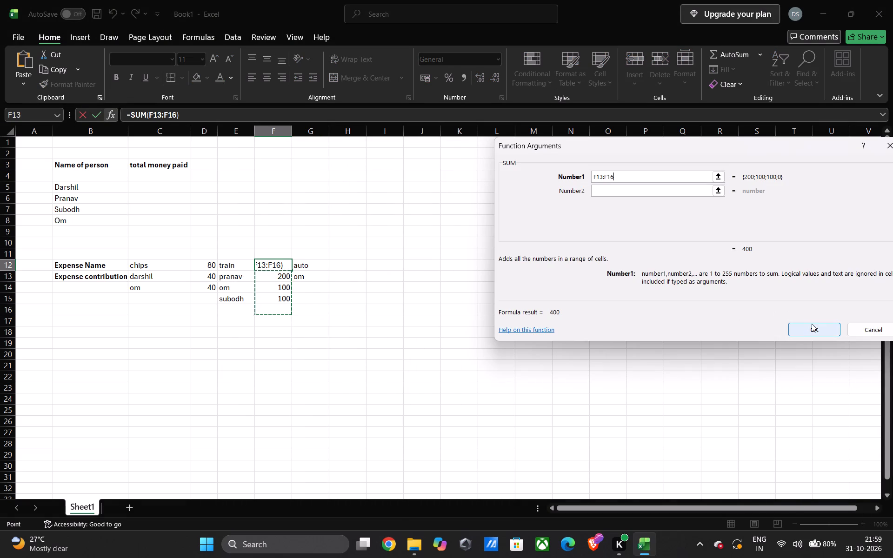
pyautogui.click(813, 327)
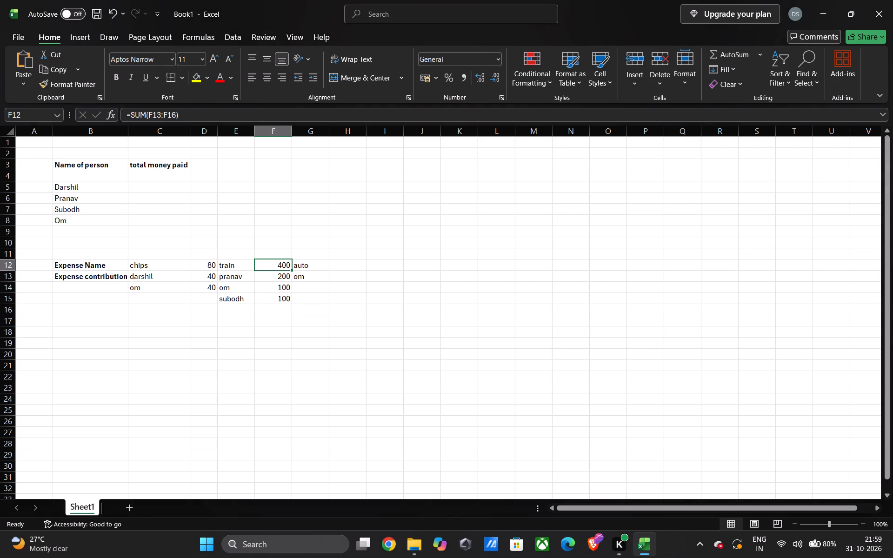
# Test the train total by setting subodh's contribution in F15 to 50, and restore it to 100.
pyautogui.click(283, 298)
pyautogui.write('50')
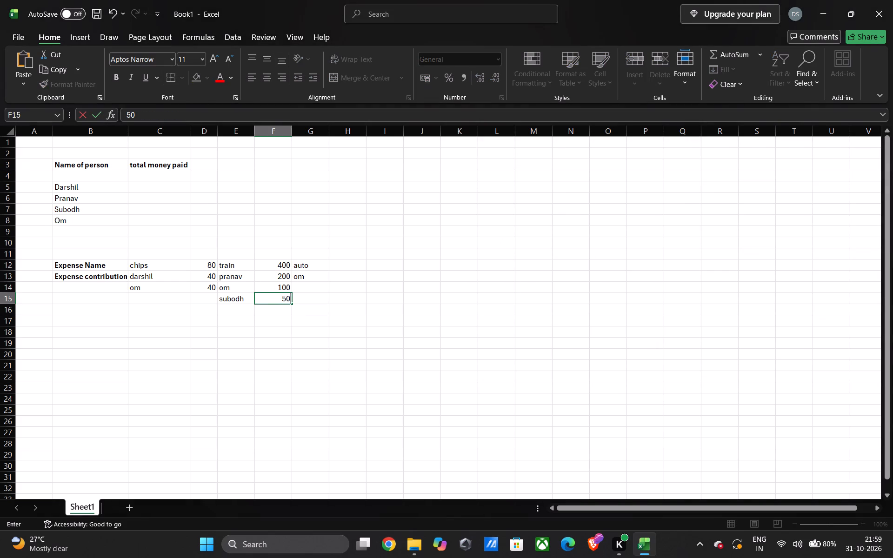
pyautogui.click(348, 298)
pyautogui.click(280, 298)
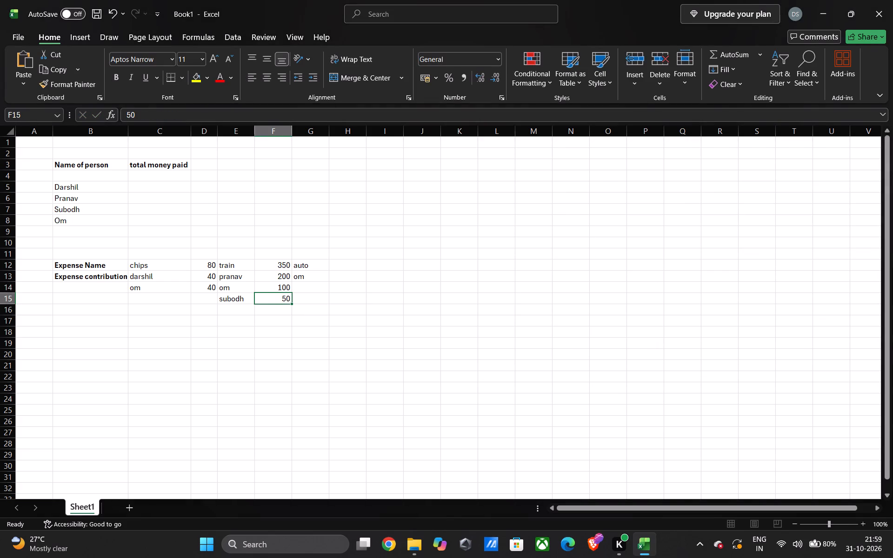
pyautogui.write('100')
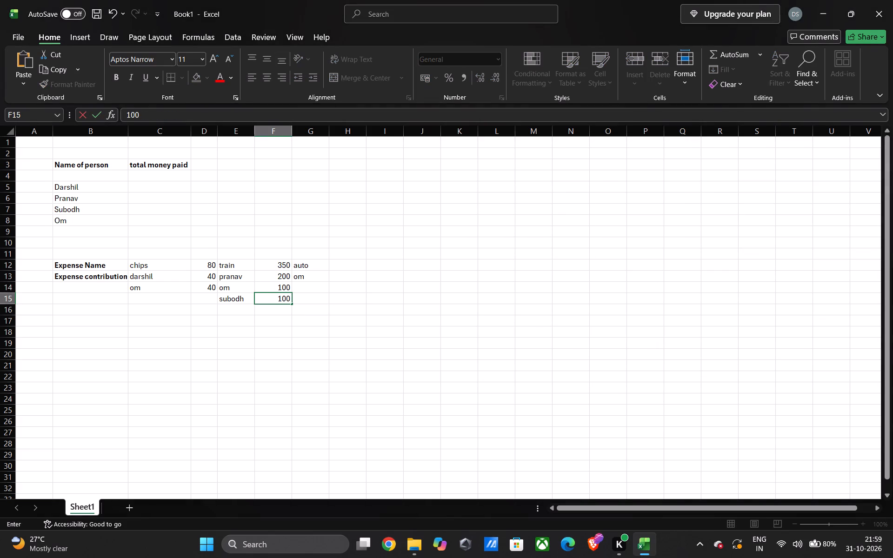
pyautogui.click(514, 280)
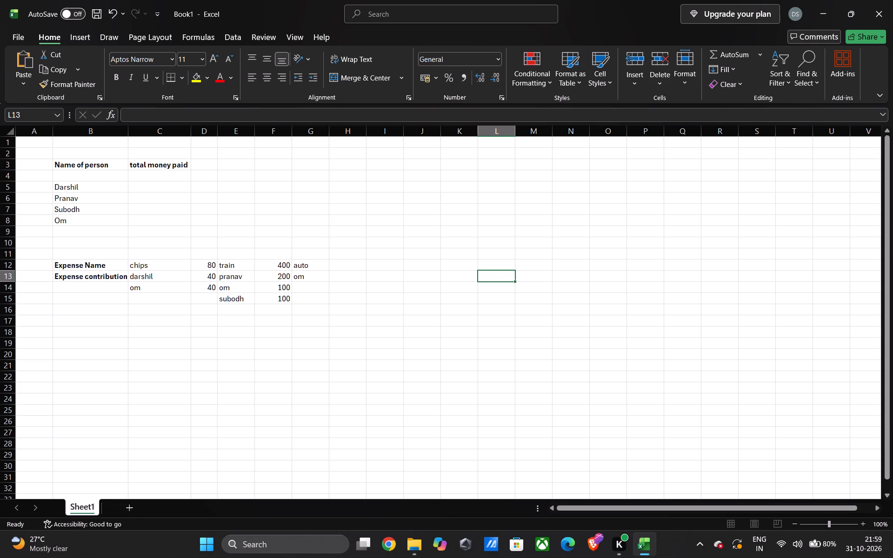
# Insert a SUM function over the contributions range H13:H16 as the auto amount in H12.
pyautogui.click(340, 267)
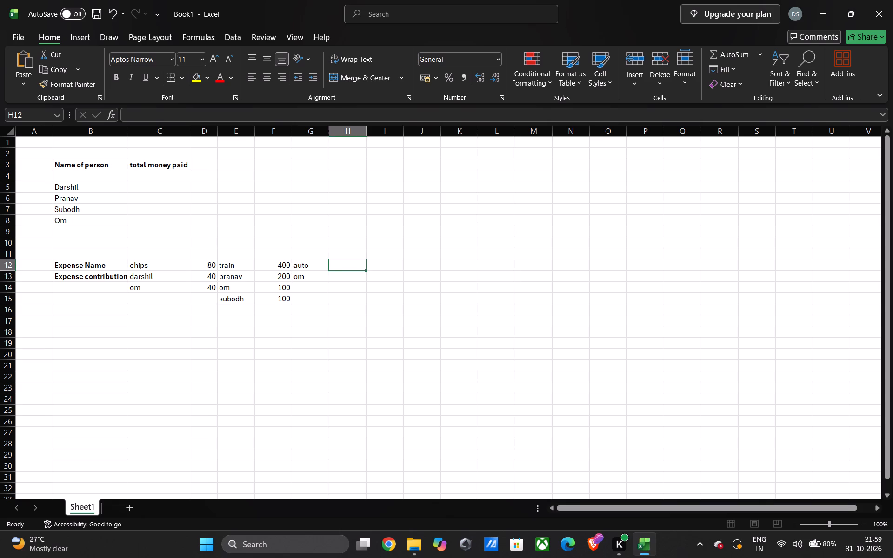
pyautogui.click(348, 279)
pyautogui.click(341, 261)
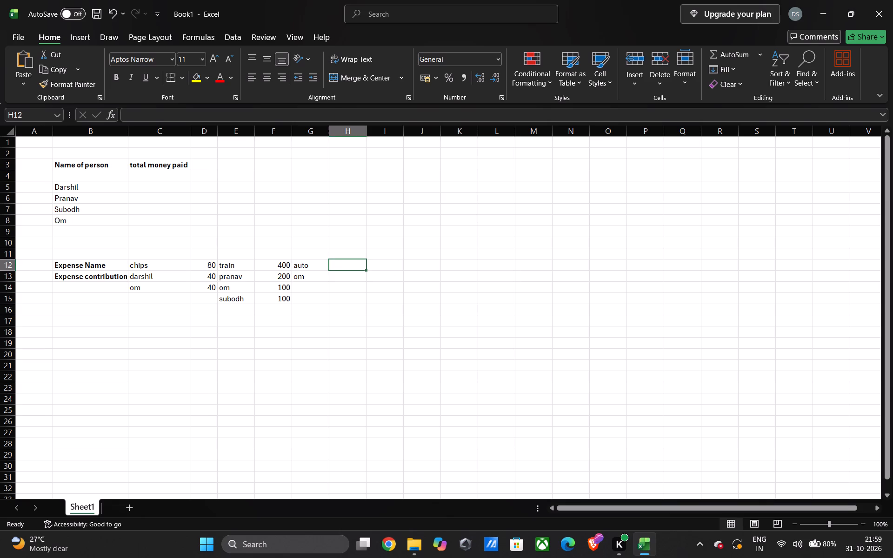
pyautogui.rightClick(346, 265)
pyautogui.click(340, 267)
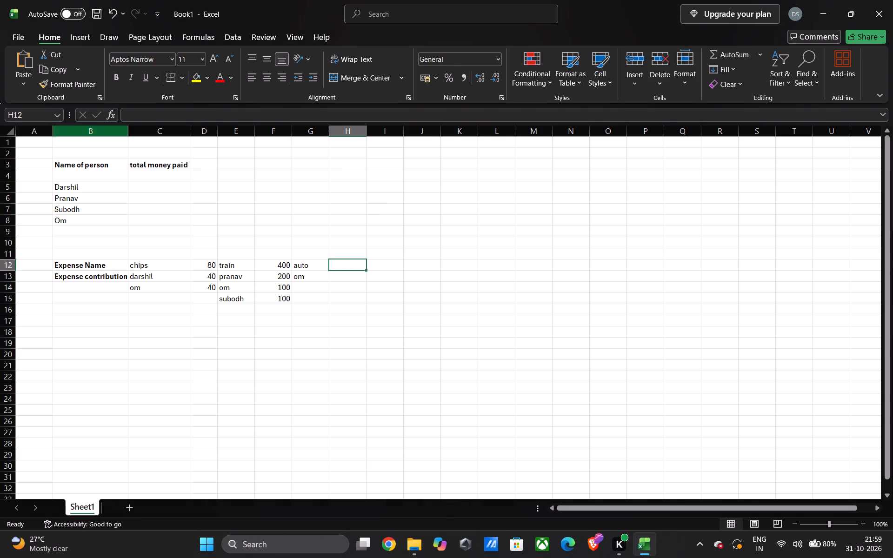
pyautogui.click(105, 117)
pyautogui.click(757, 337)
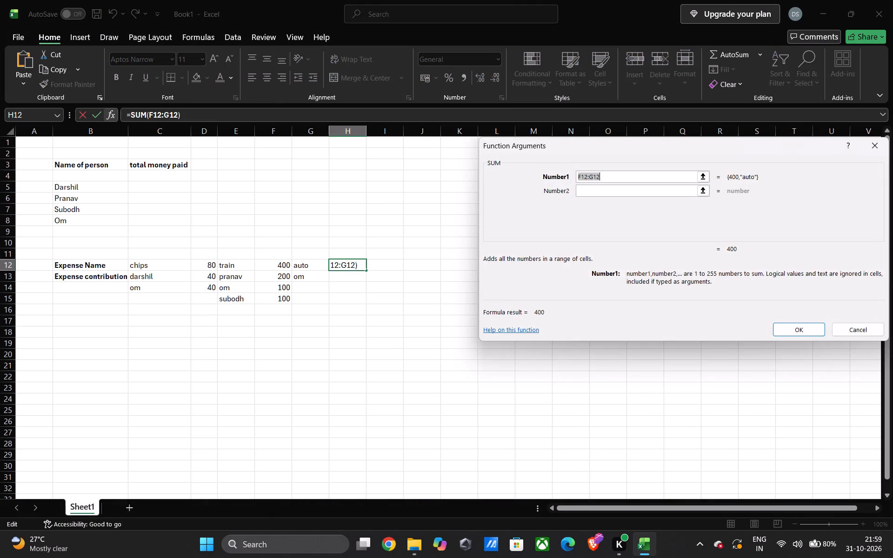
pyautogui.moveTo(344, 277); pyautogui.dragTo(345, 309)
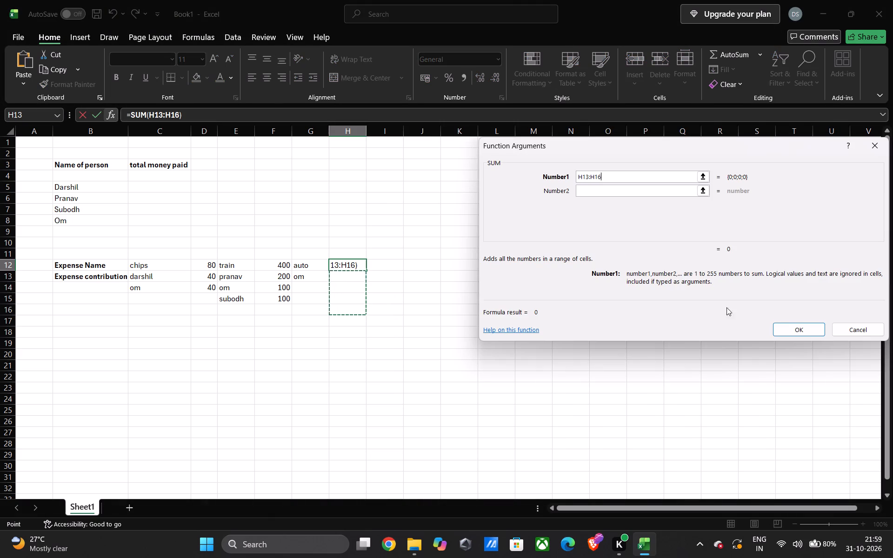
pyautogui.click(798, 326)
# Enter 40 as om's auto contribution in H13.
pyautogui.click(338, 279)
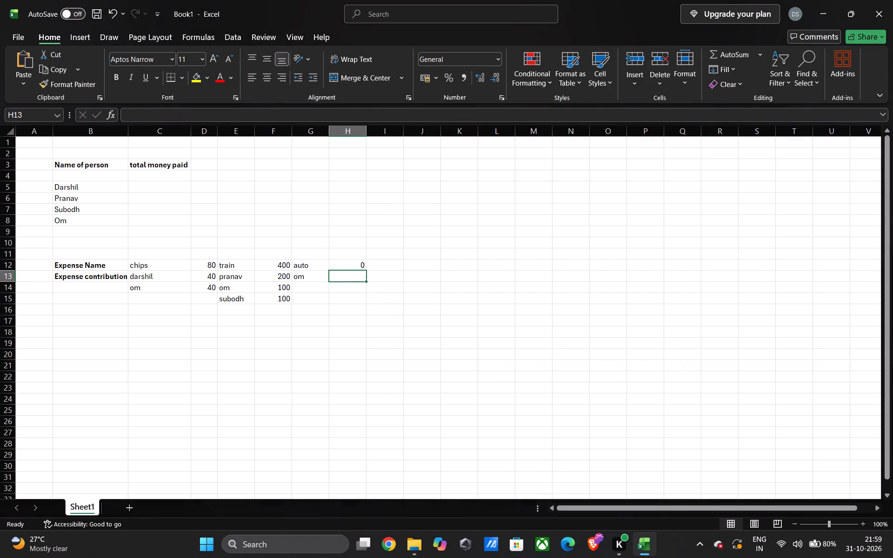
pyautogui.press('4')
pyautogui.press('0')
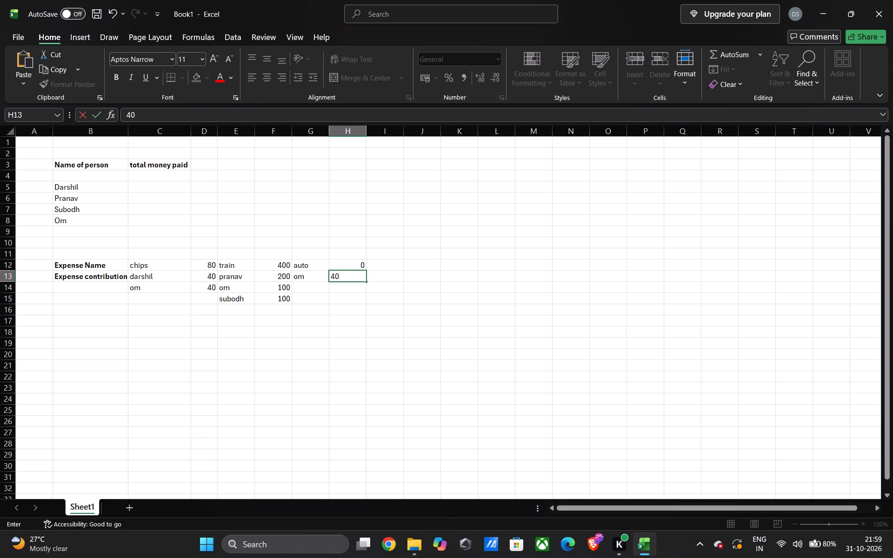
pyautogui.click(393, 340)
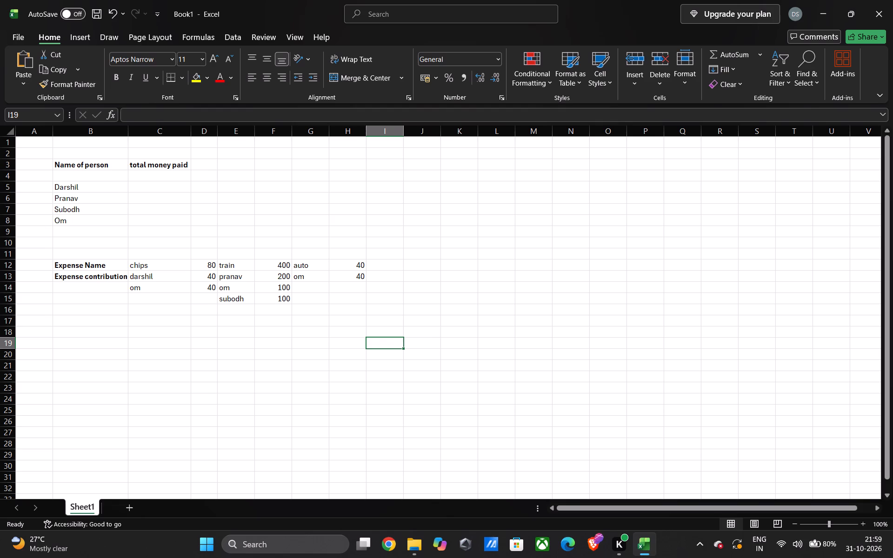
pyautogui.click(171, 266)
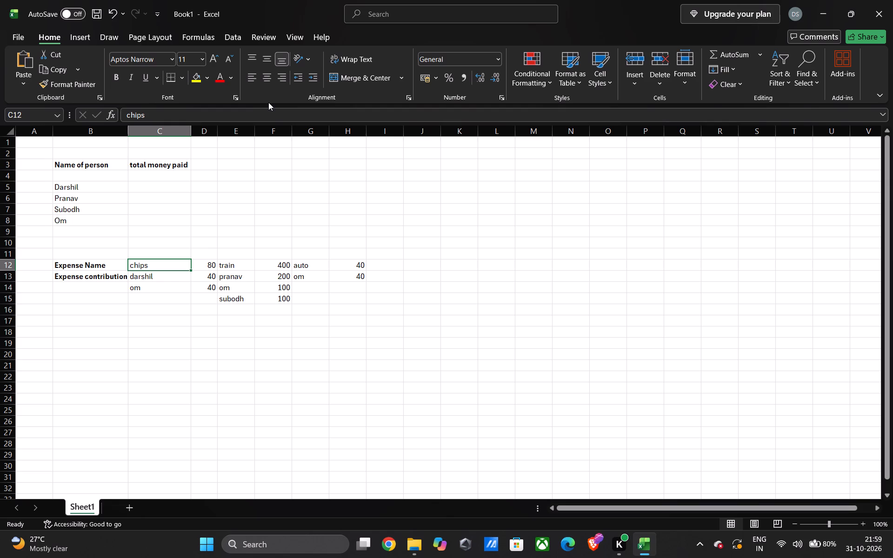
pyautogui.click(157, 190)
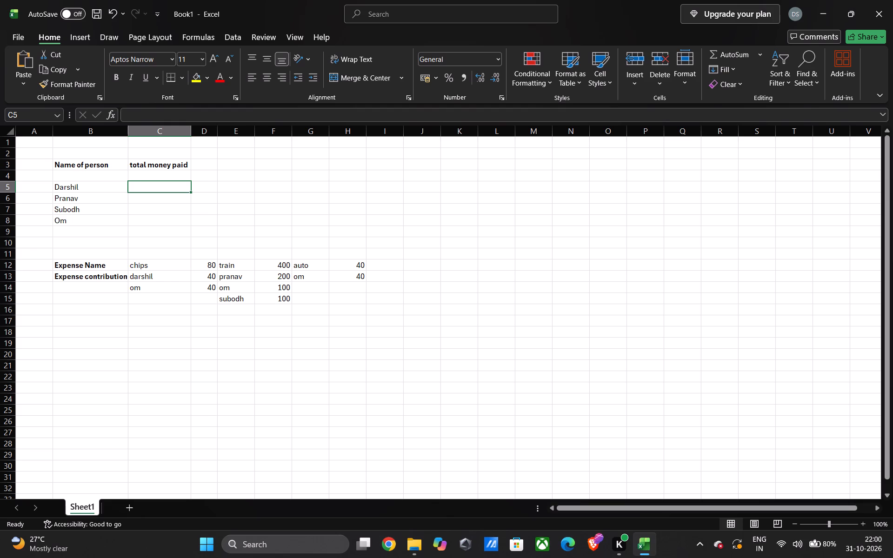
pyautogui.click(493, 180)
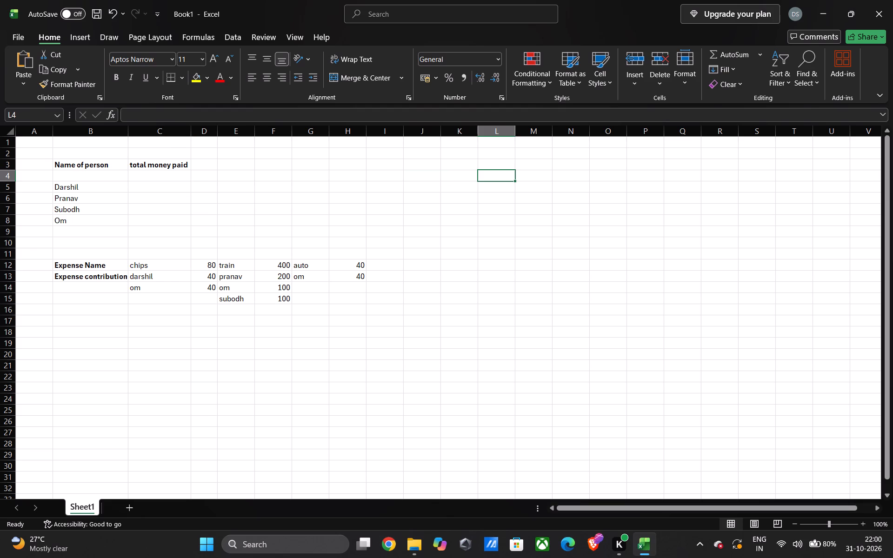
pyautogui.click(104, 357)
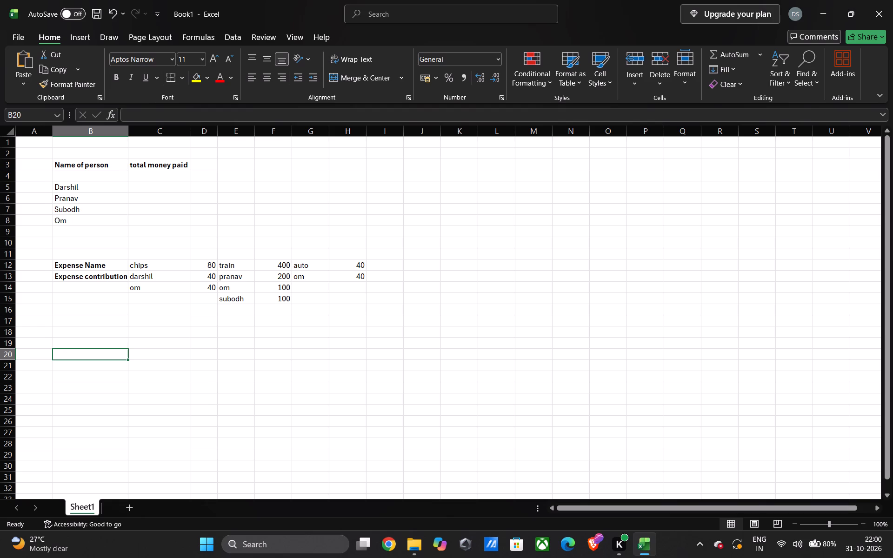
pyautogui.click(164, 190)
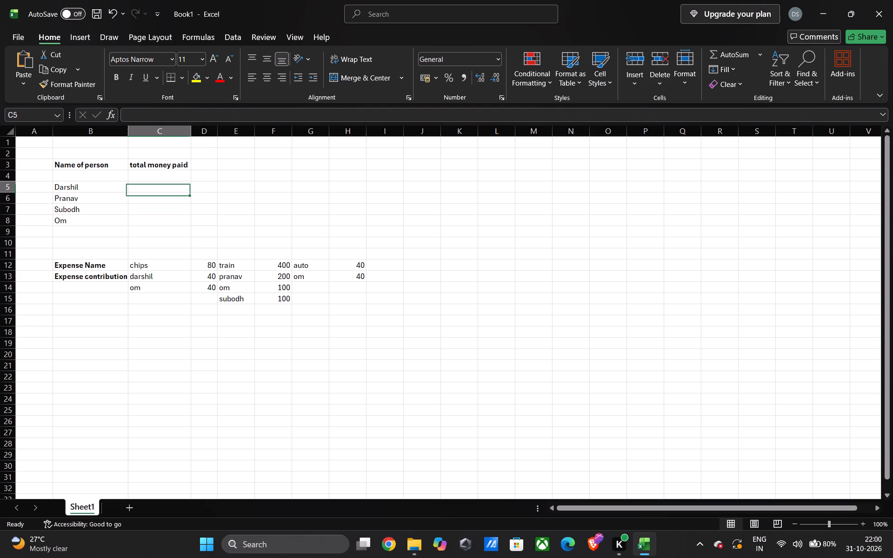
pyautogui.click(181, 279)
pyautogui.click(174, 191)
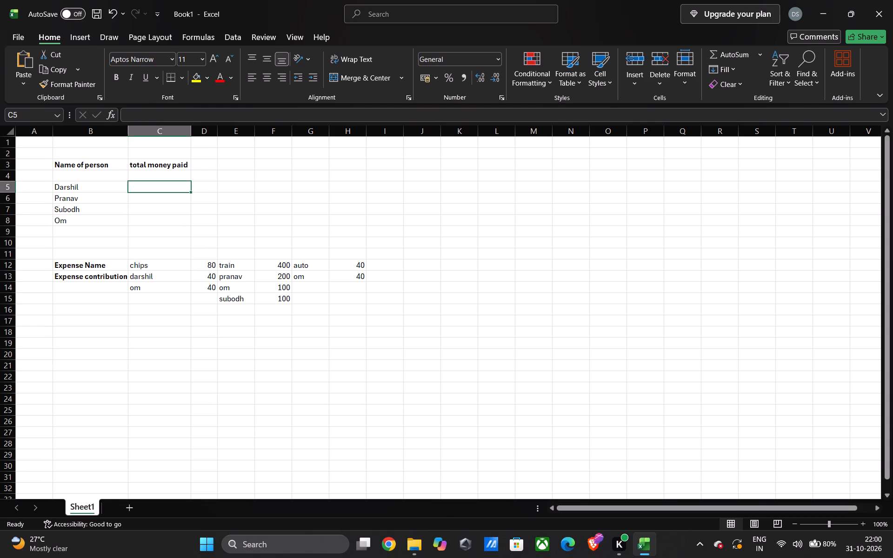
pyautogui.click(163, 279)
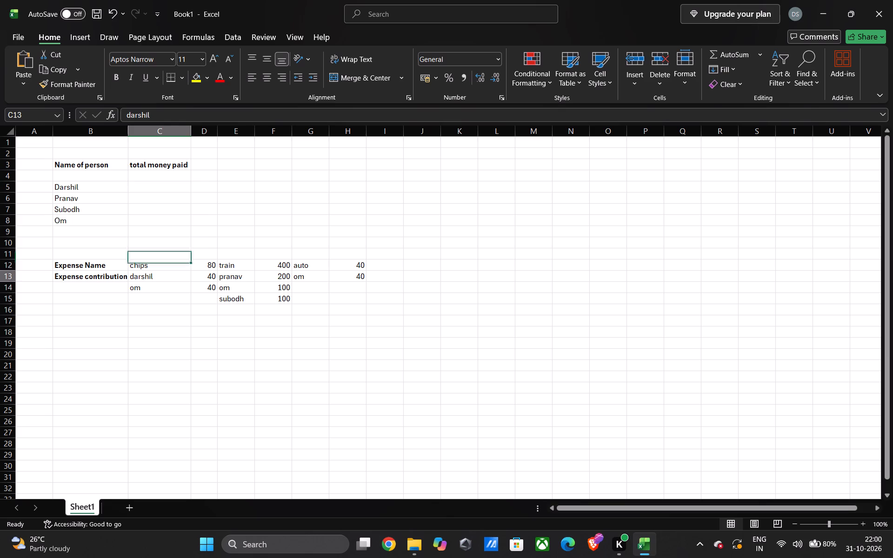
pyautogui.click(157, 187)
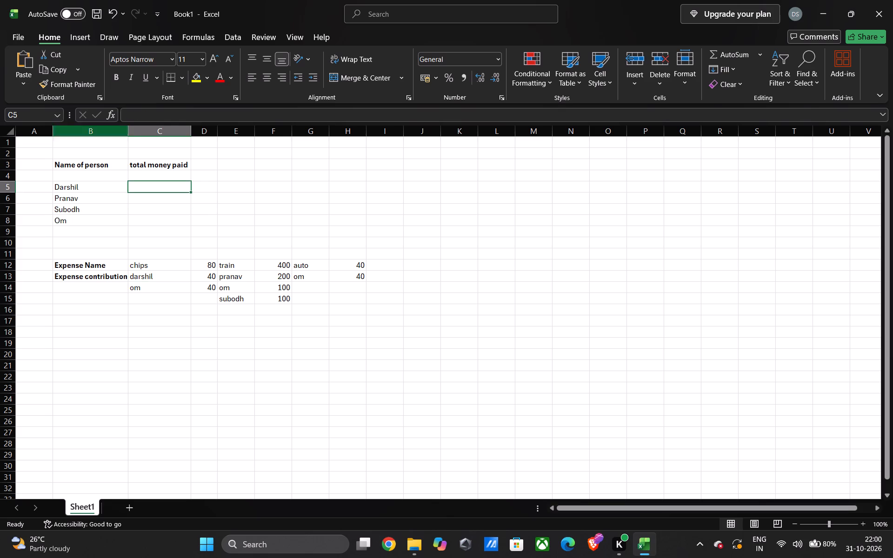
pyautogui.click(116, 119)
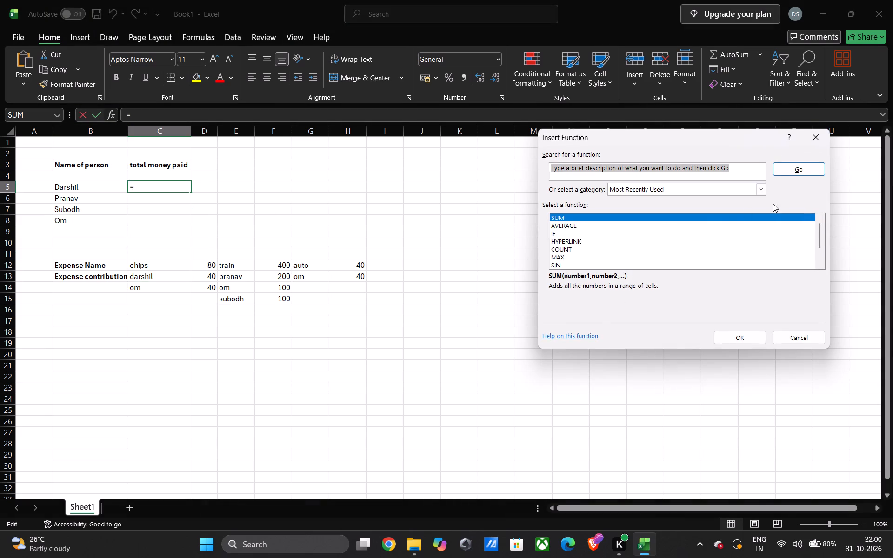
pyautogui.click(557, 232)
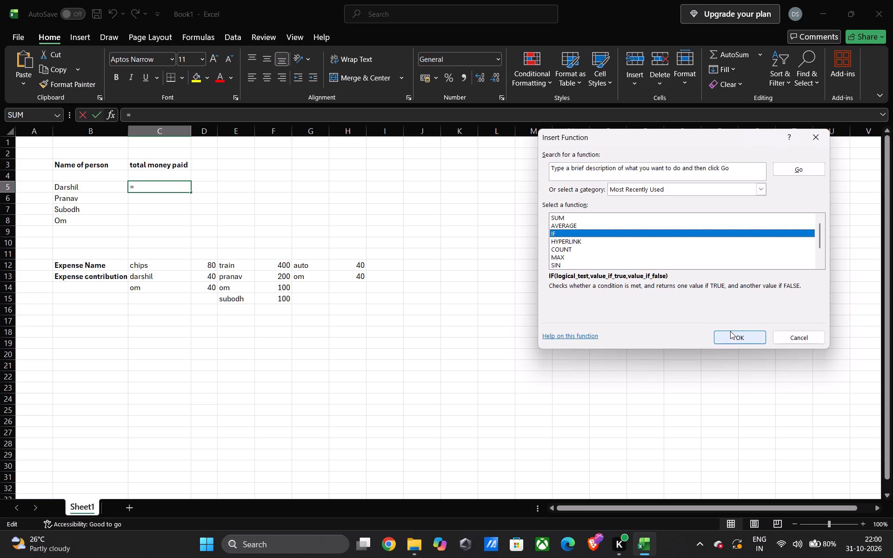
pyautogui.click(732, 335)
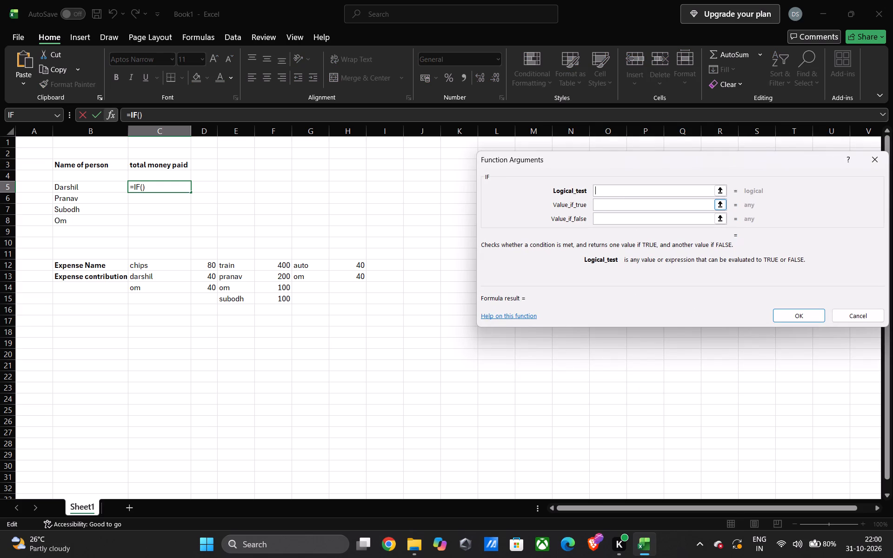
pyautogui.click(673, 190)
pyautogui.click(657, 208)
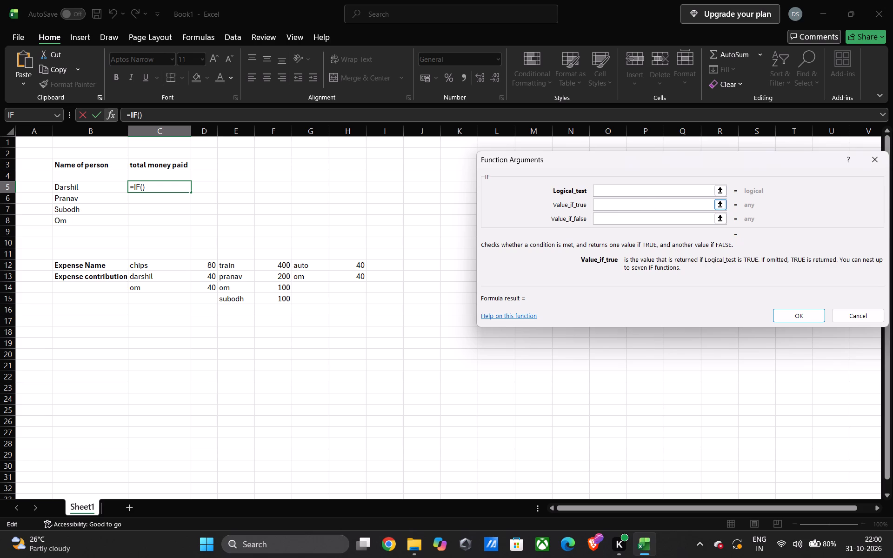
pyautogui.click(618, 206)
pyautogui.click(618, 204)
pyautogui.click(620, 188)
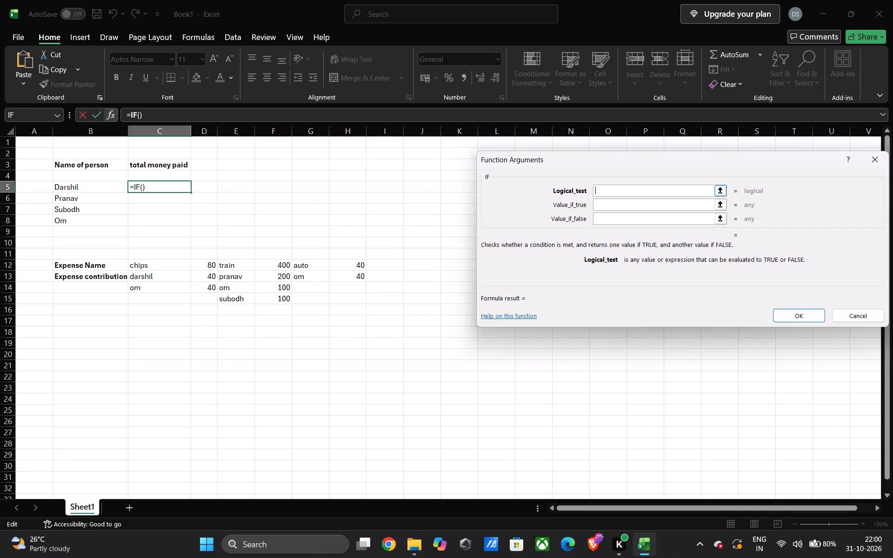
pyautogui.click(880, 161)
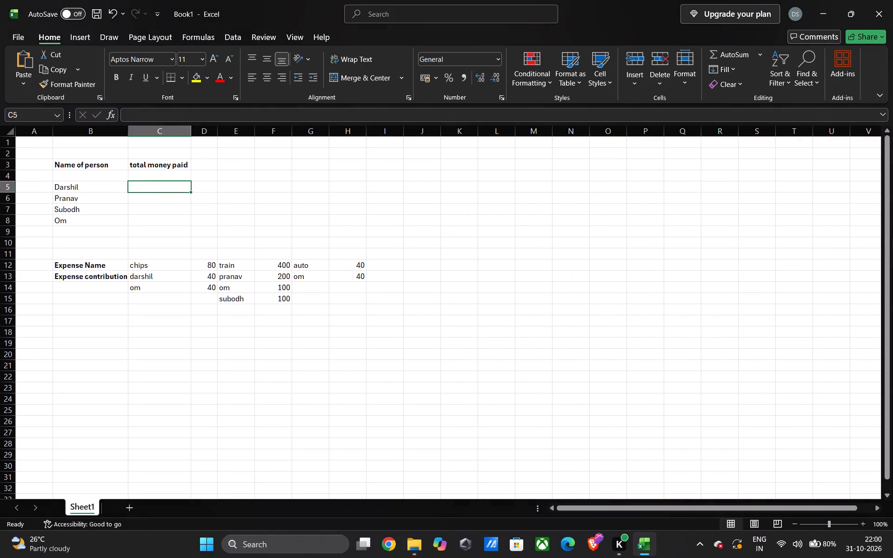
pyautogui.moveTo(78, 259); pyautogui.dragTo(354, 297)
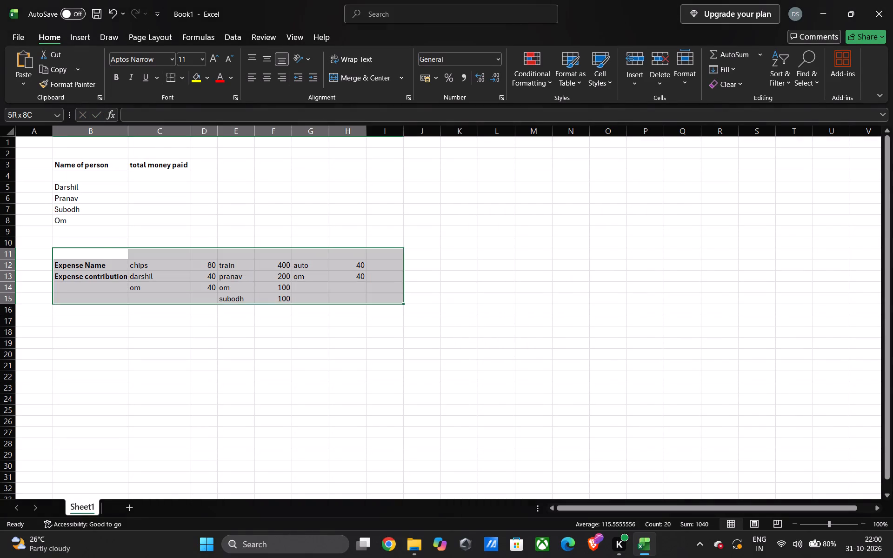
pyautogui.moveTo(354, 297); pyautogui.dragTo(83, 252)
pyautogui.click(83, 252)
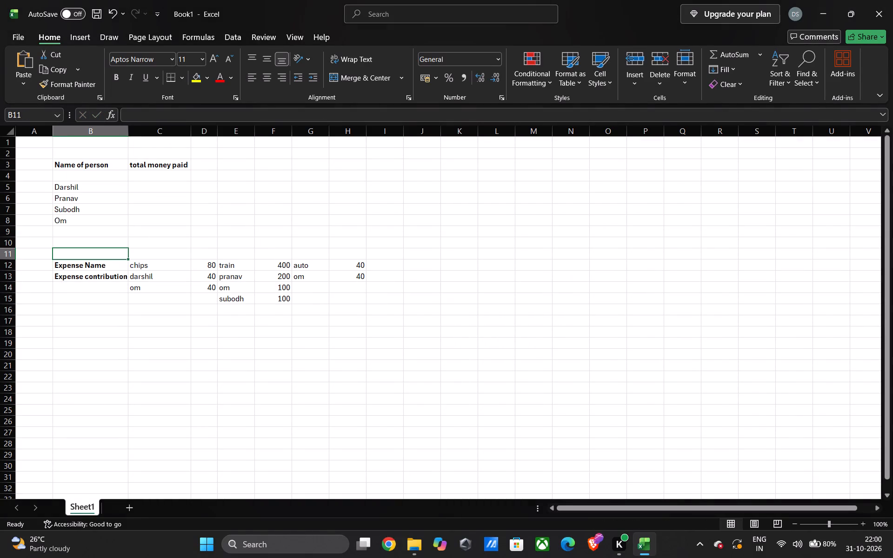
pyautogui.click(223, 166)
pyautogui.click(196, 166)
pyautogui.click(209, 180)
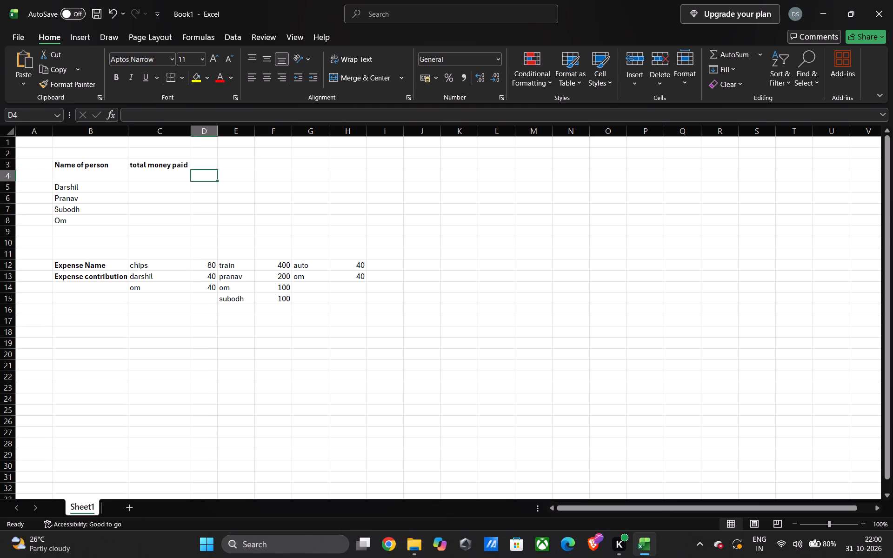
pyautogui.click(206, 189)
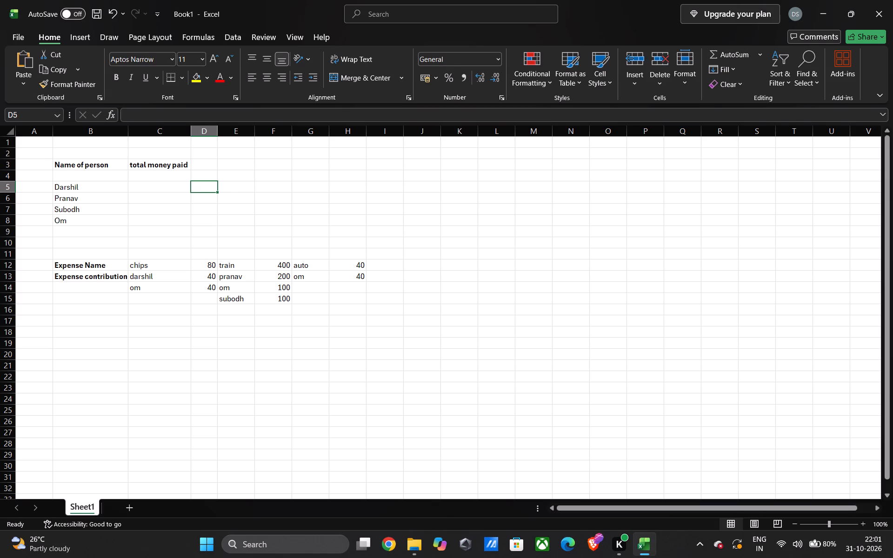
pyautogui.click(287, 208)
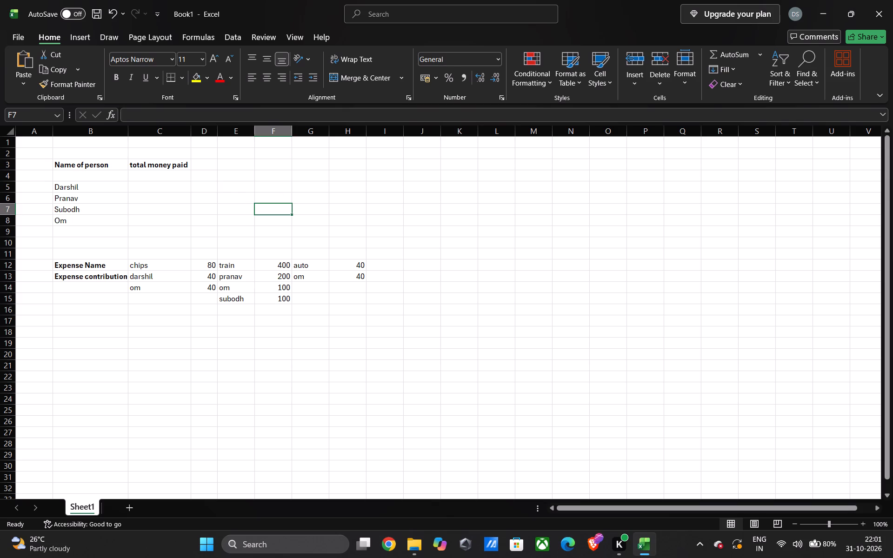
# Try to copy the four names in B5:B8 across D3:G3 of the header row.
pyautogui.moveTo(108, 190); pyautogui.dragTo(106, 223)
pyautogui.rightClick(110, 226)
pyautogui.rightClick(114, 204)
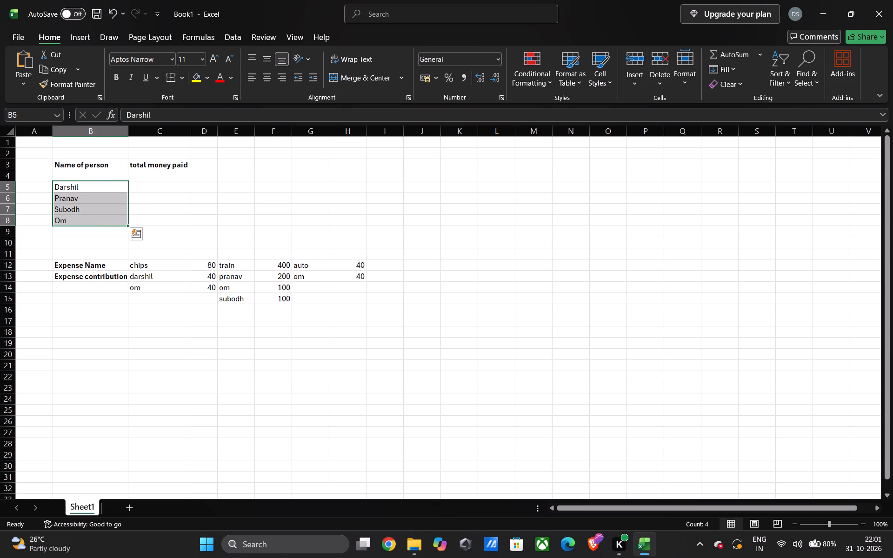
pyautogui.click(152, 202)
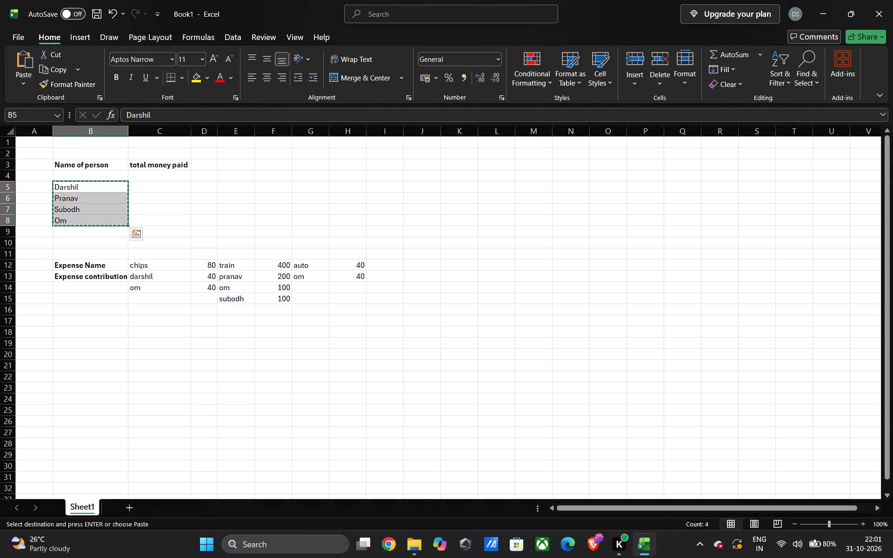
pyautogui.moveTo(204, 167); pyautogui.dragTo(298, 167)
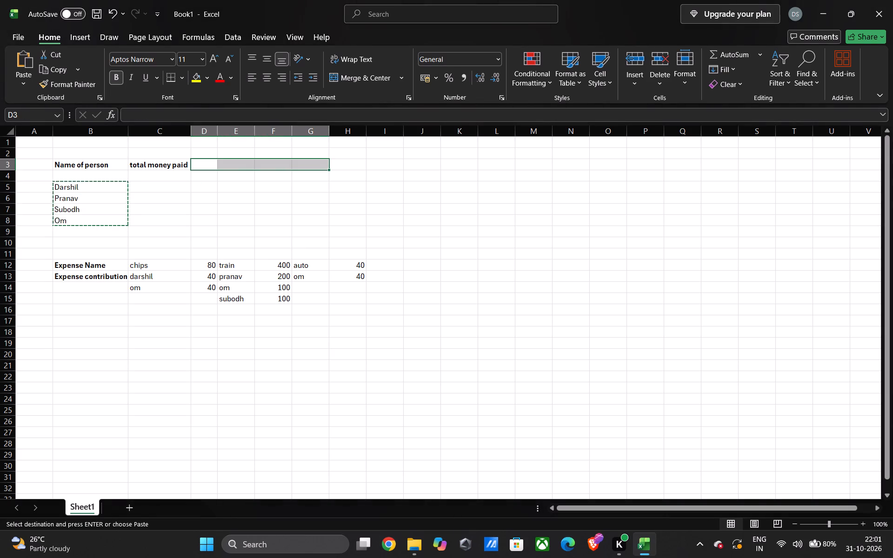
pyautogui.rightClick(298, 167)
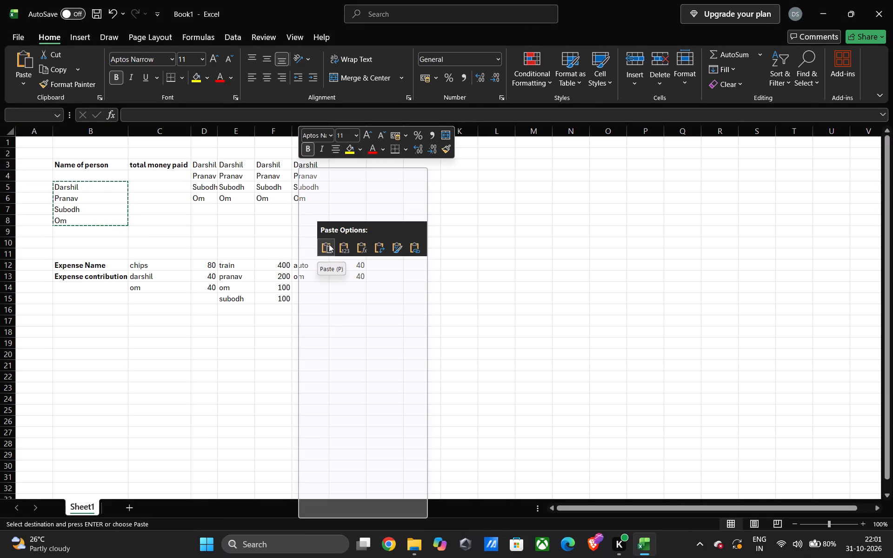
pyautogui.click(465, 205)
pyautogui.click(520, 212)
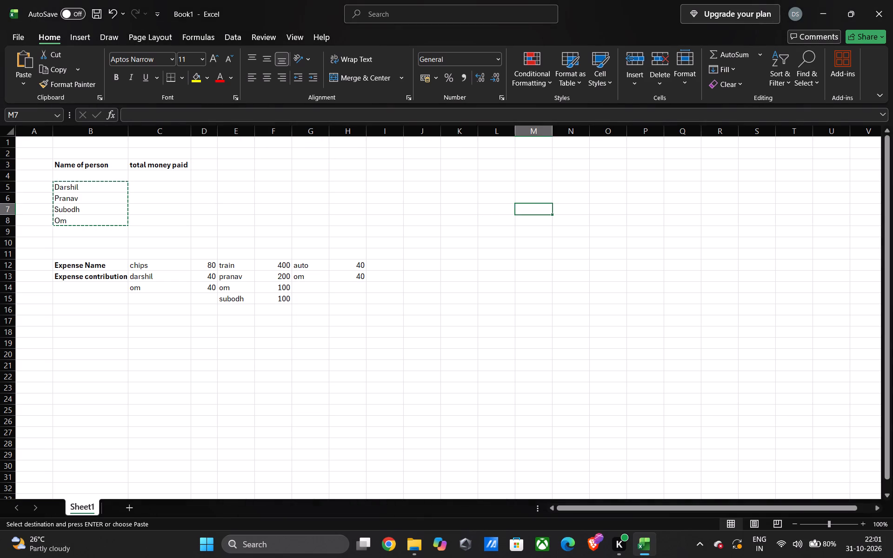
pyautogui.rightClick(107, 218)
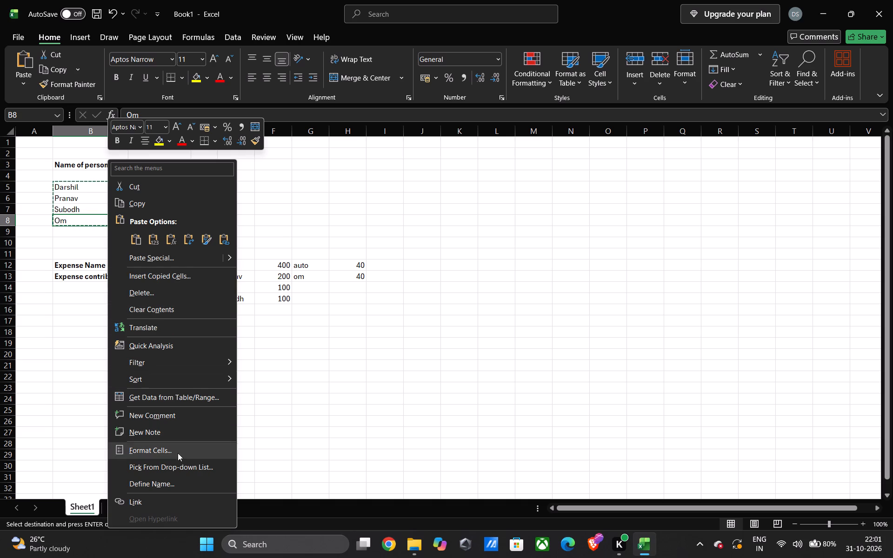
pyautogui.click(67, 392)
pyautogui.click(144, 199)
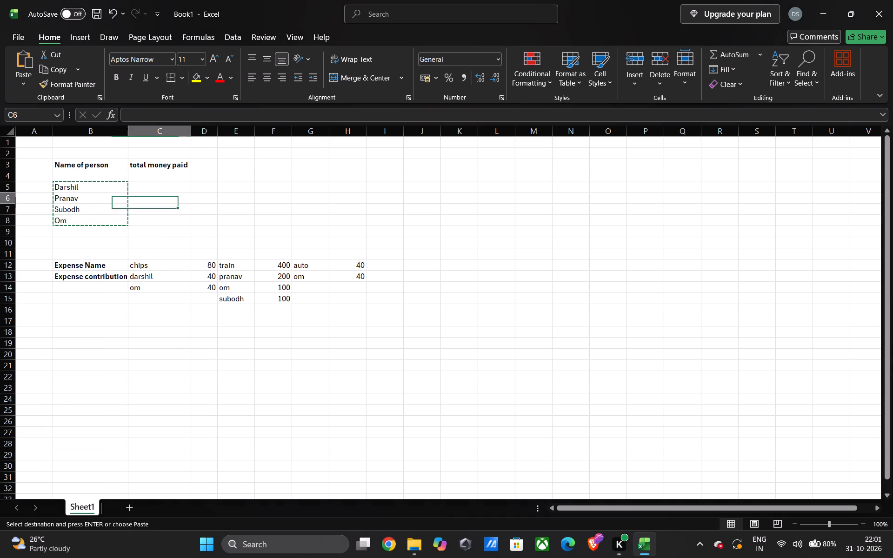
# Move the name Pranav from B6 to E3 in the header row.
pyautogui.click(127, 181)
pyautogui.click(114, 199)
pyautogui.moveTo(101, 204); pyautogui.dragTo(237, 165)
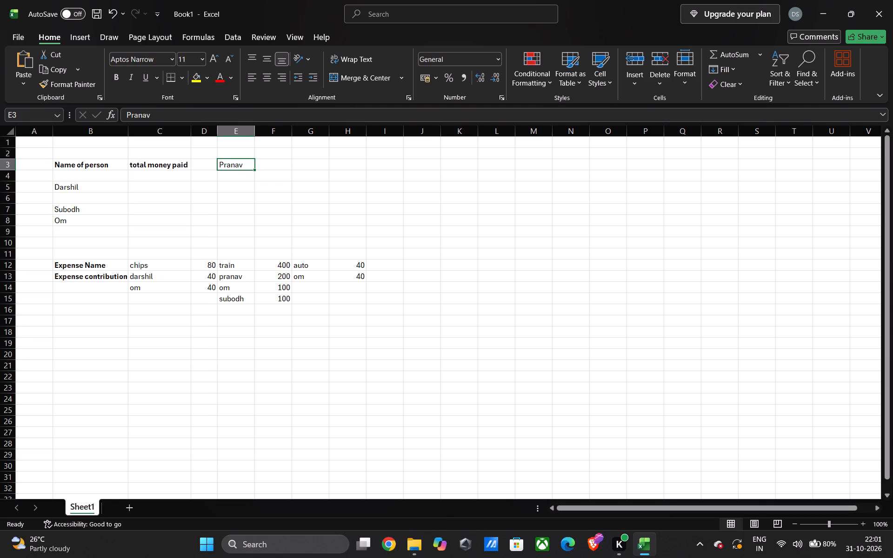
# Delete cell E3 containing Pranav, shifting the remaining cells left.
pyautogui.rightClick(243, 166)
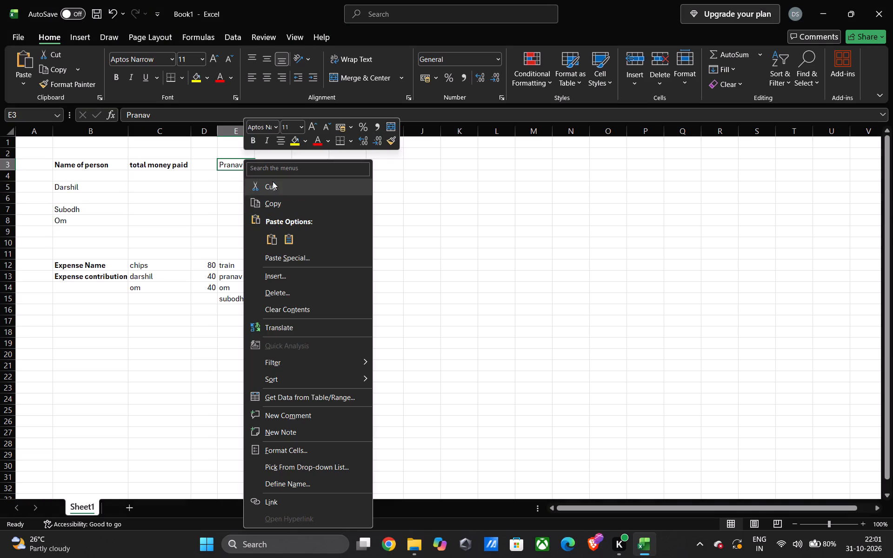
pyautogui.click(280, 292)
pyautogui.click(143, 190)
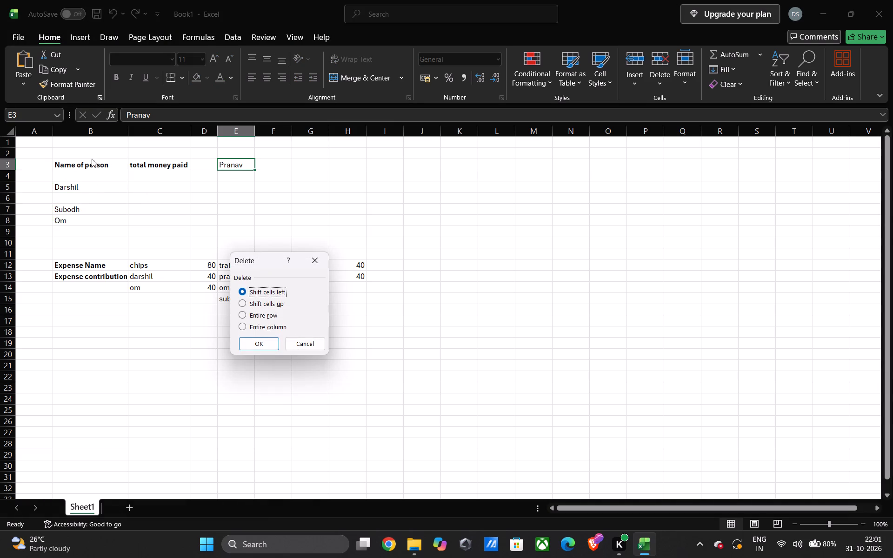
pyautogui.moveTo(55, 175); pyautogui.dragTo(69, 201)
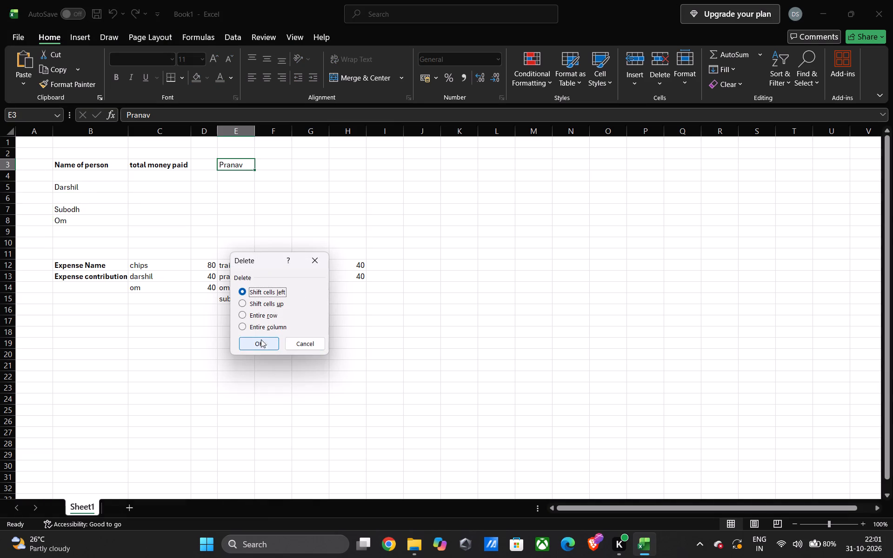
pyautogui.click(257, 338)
# Clear the contents of A4:K22, removing the name list and expense table below the headings.
pyautogui.moveTo(41, 177); pyautogui.dragTo(345, 321)
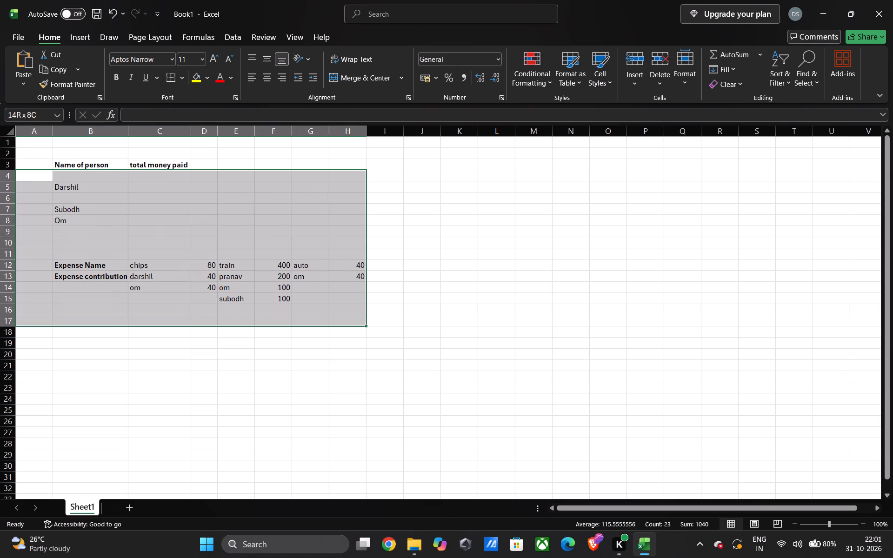
pyautogui.moveTo(345, 321); pyautogui.dragTo(390, 321)
pyautogui.press('BackSpace')
pyautogui.press('BackSpace')
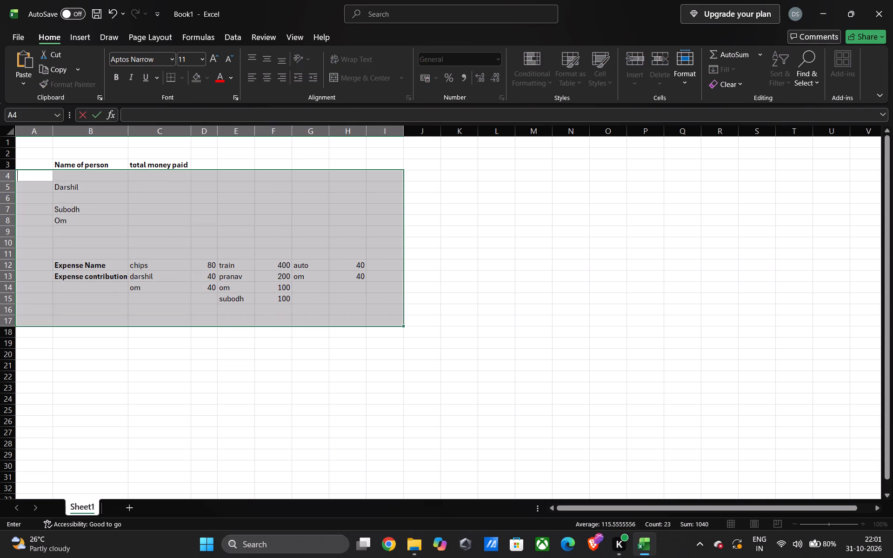
pyautogui.press('BackSpace')
pyautogui.press('BackSpace')
pyautogui.press('Delete')
pyautogui.press('Delete')
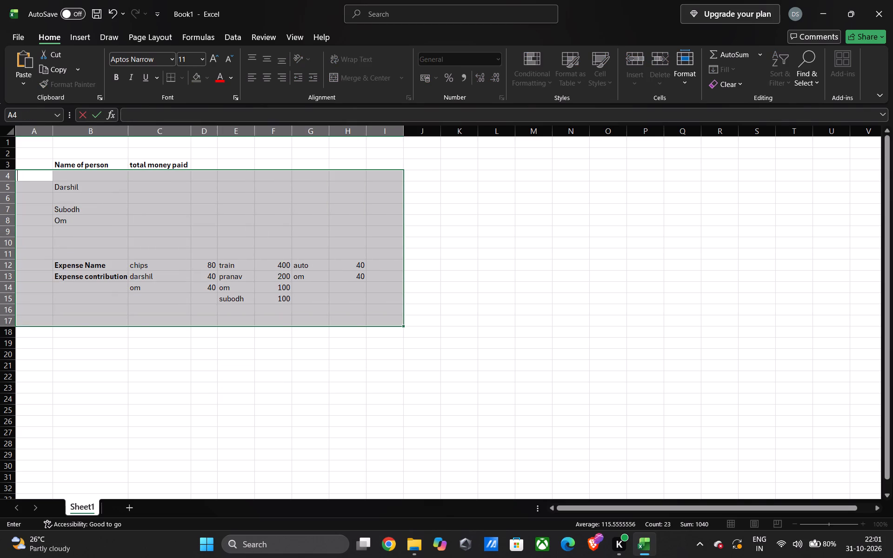
pyautogui.click(457, 303)
pyautogui.moveTo(42, 181); pyautogui.dragTo(457, 372)
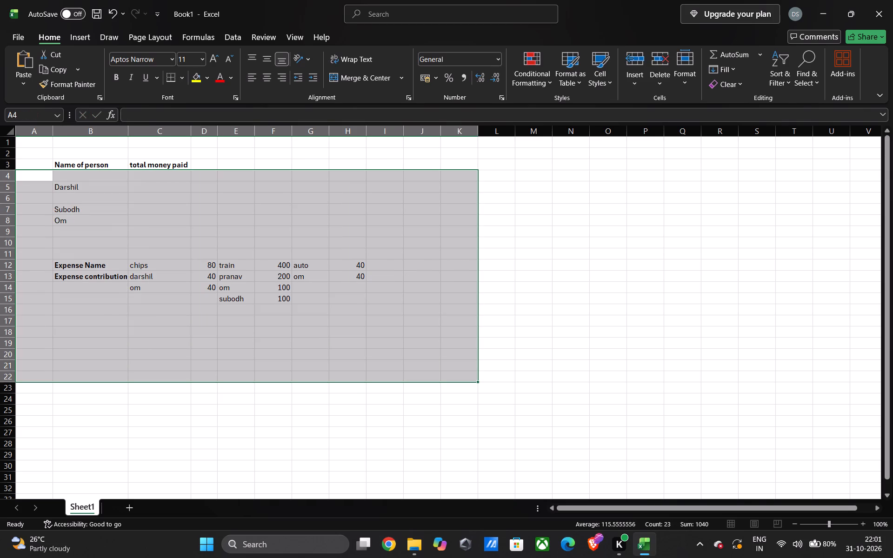
pyautogui.press('Delete')
pyautogui.click(551, 329)
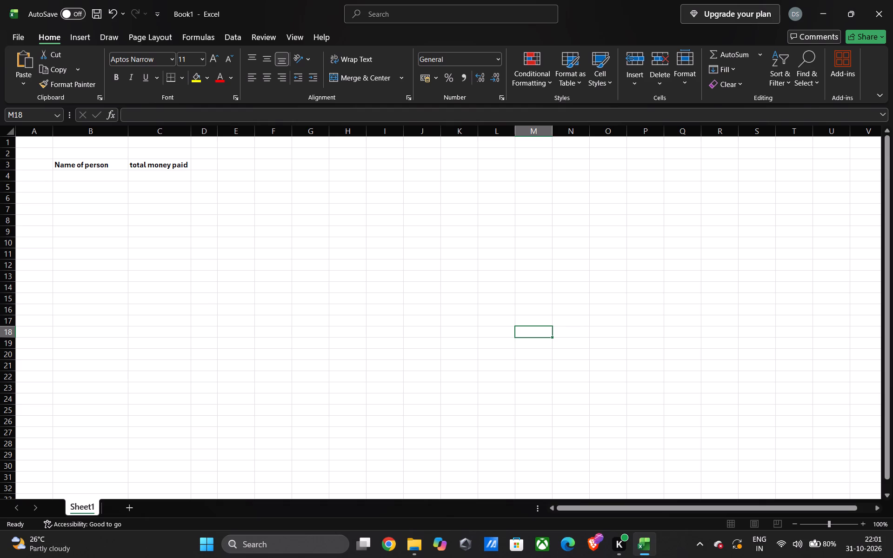
# Move the "total money paid" heading from C3 to B4, directly under "Name of person".
pyautogui.click(162, 166)
pyautogui.moveTo(162, 166); pyautogui.dragTo(100, 181)
pyautogui.click(168, 189)
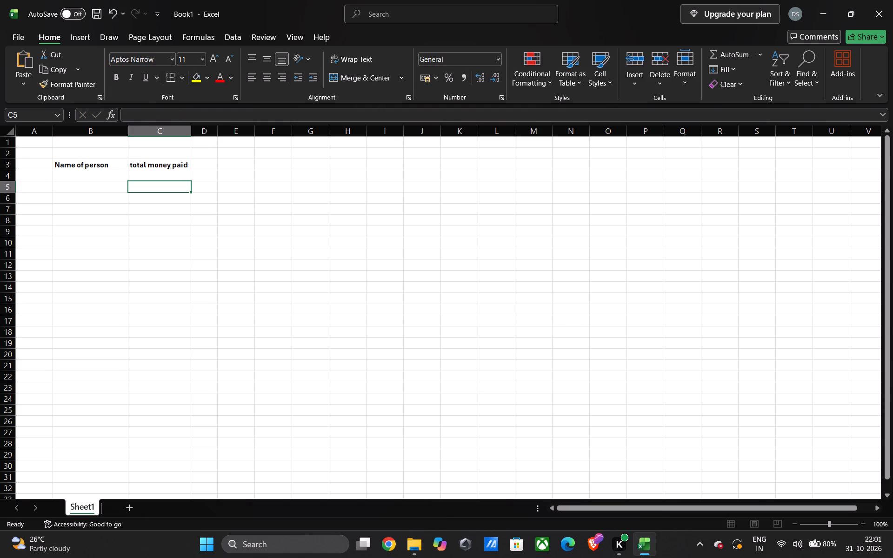
pyautogui.click(173, 166)
pyautogui.moveTo(173, 166); pyautogui.dragTo(93, 182)
pyautogui.click(153, 228)
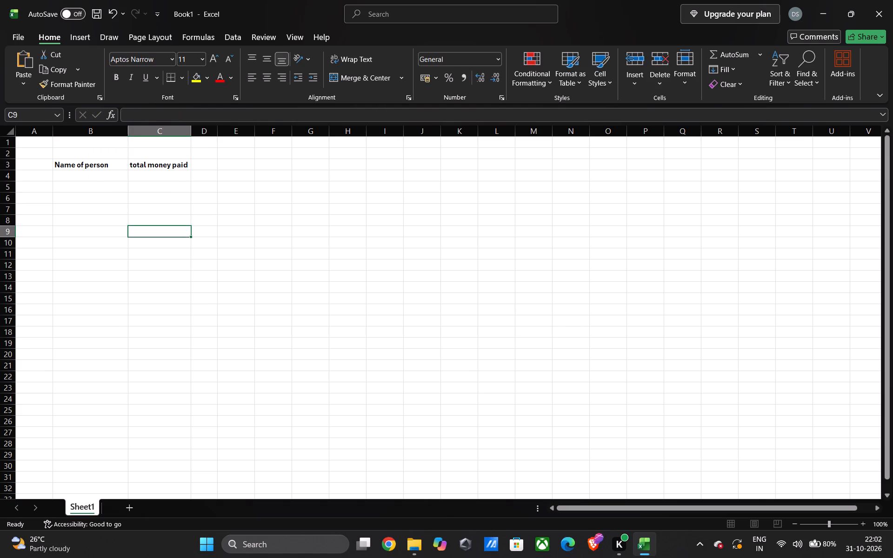
pyautogui.moveTo(183, 169); pyautogui.dragTo(81, 178)
pyautogui.click(173, 217)
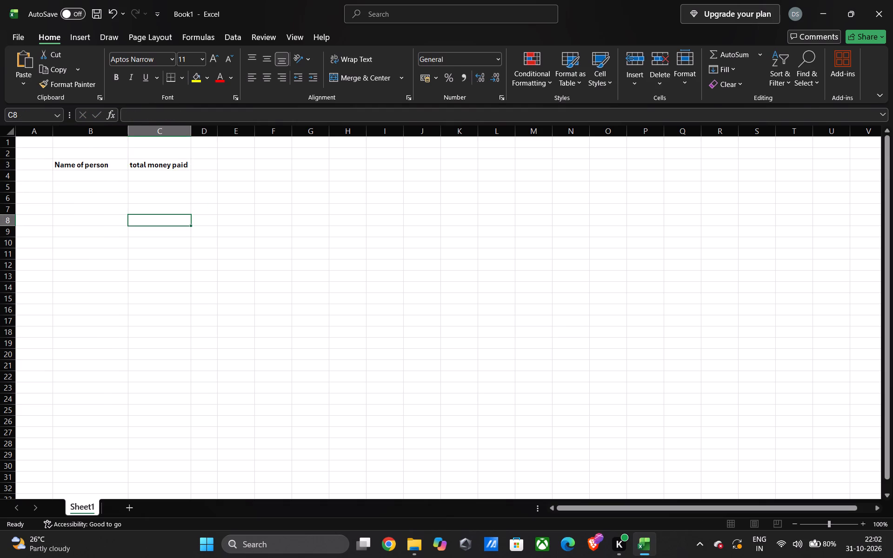
pyautogui.click(173, 168)
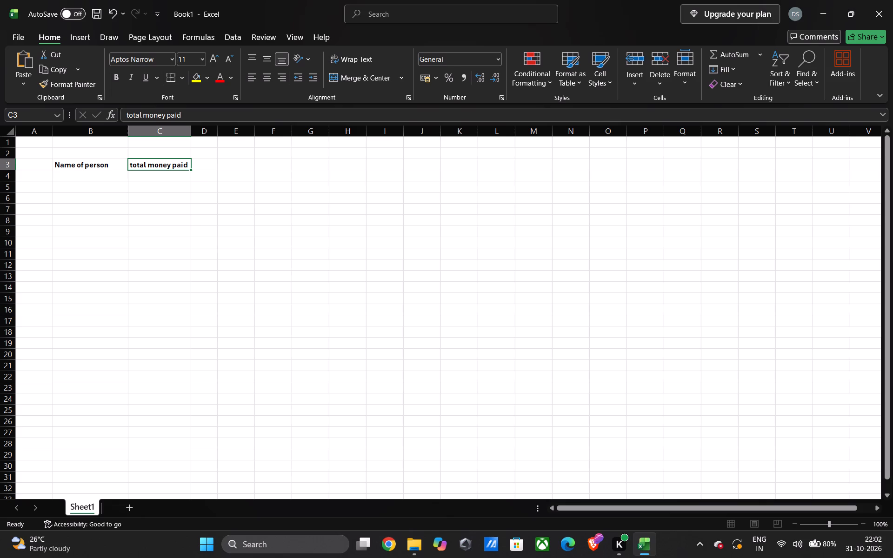
pyautogui.moveTo(187, 170); pyautogui.dragTo(149, 172)
pyautogui.click(159, 162)
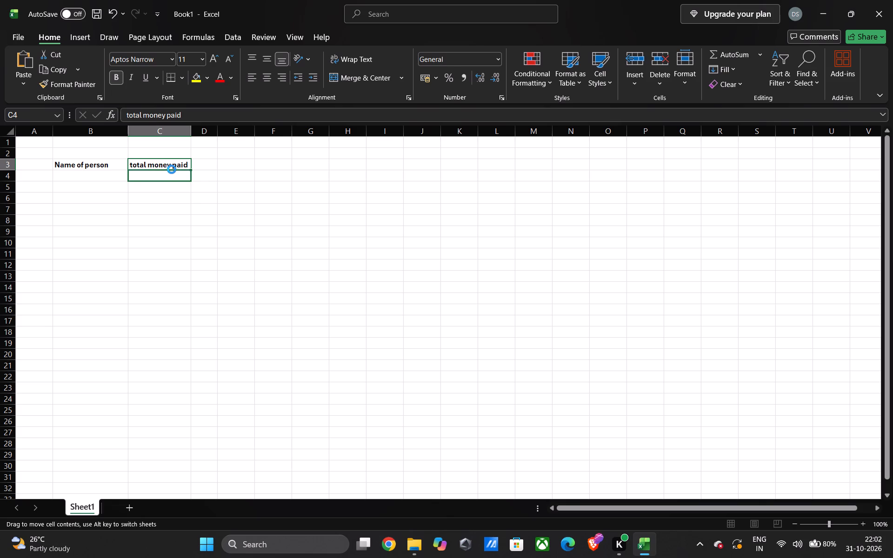
pyautogui.click(175, 179)
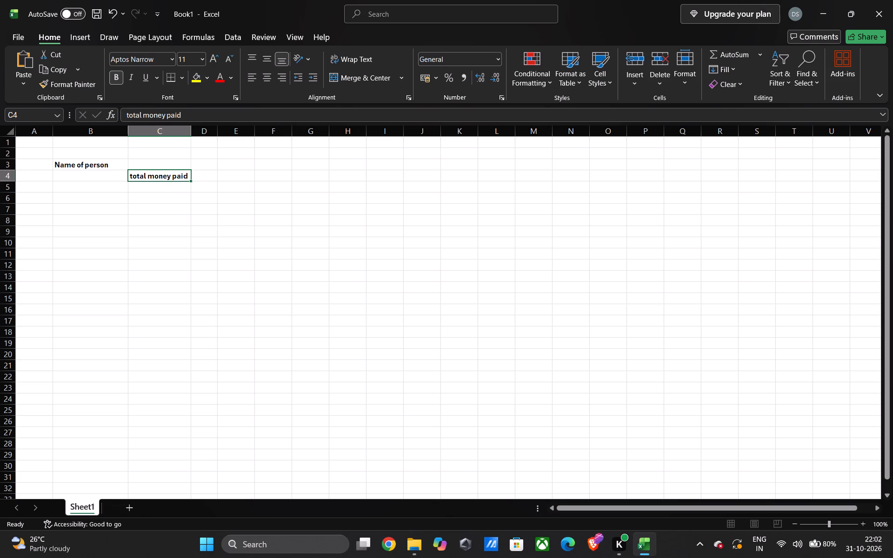
pyautogui.moveTo(180, 181); pyautogui.dragTo(104, 175)
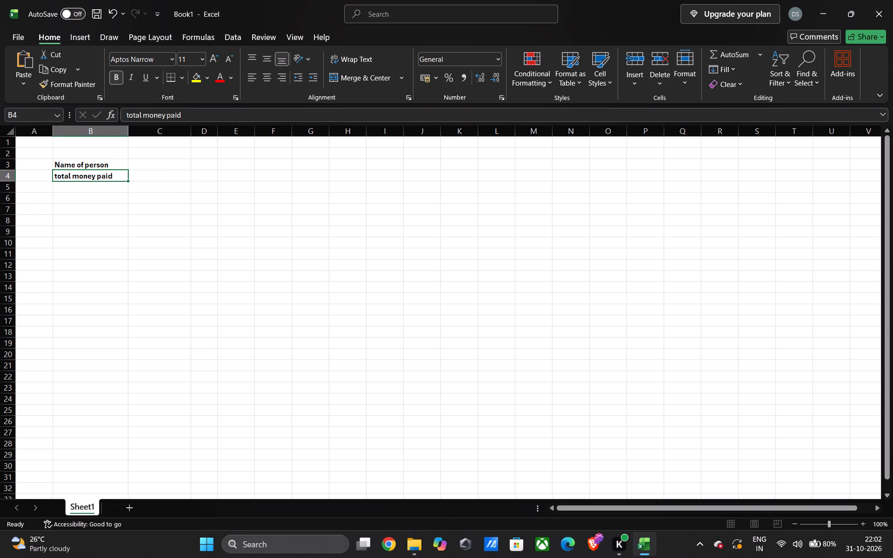
# Enter the names darshil, om, pranav and subodh across C3:F3.
pyautogui.click(168, 162)
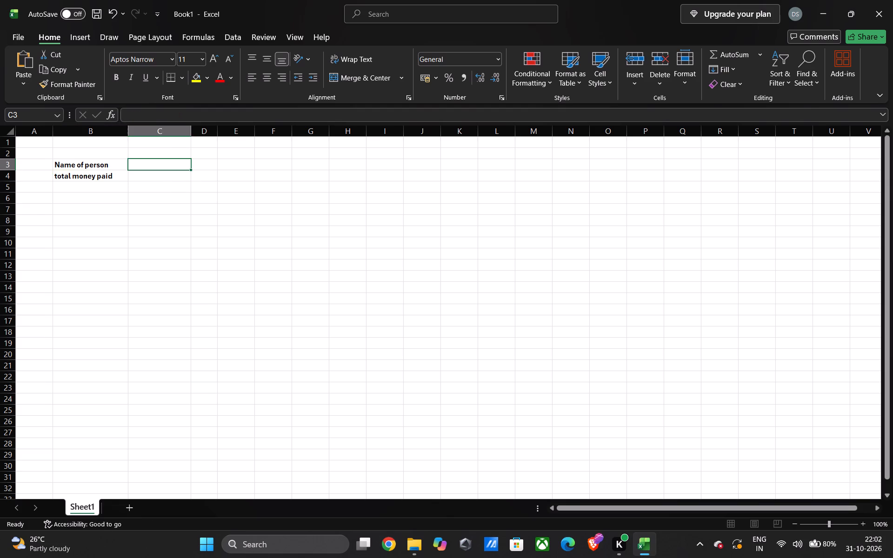
pyautogui.write('ra')
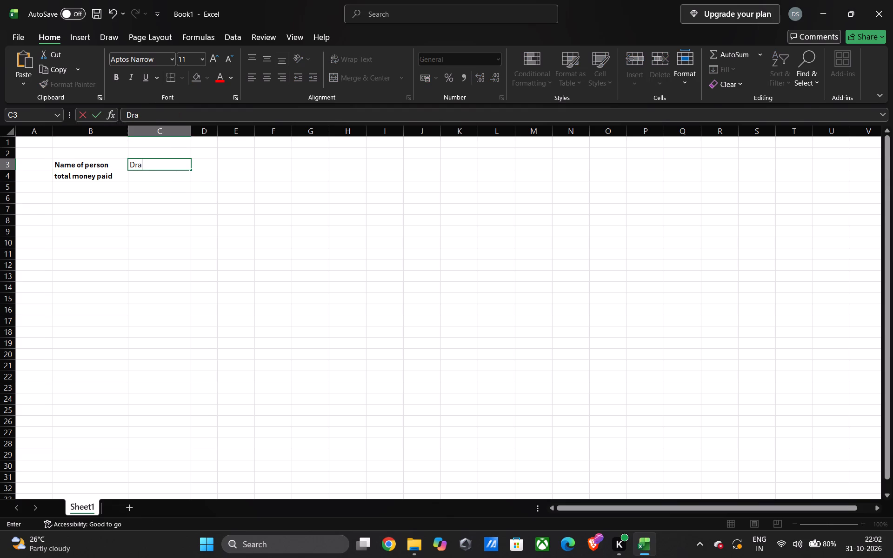
pyautogui.press('BackSpace')
pyautogui.press('BackSpace')
pyautogui.press('BackSpace')
pyautogui.write('darshil')
pyautogui.press('Return')
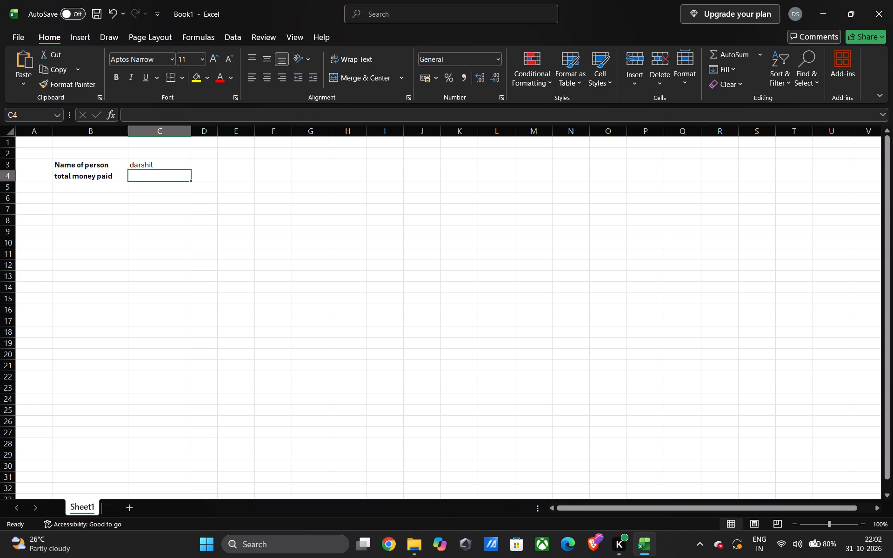
pyautogui.click(196, 166)
pyautogui.press('o')
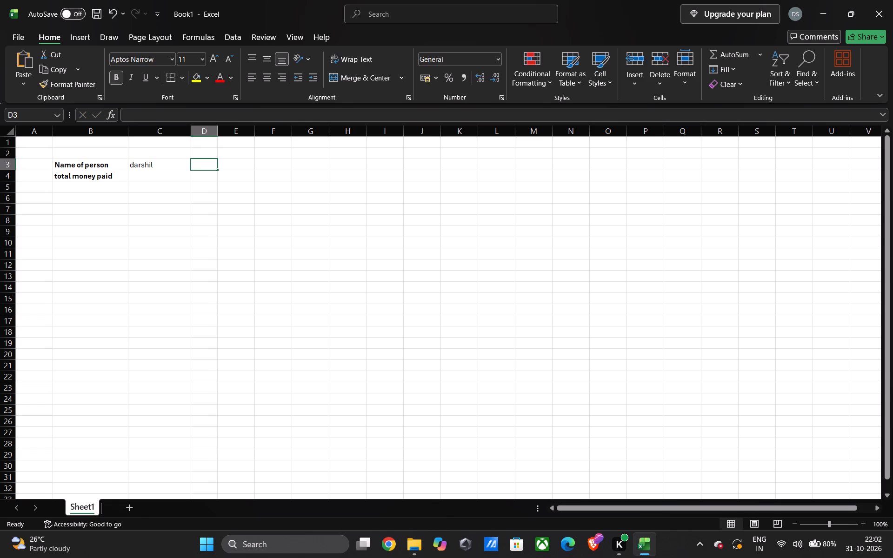
pyautogui.press('m')
pyautogui.click(227, 166)
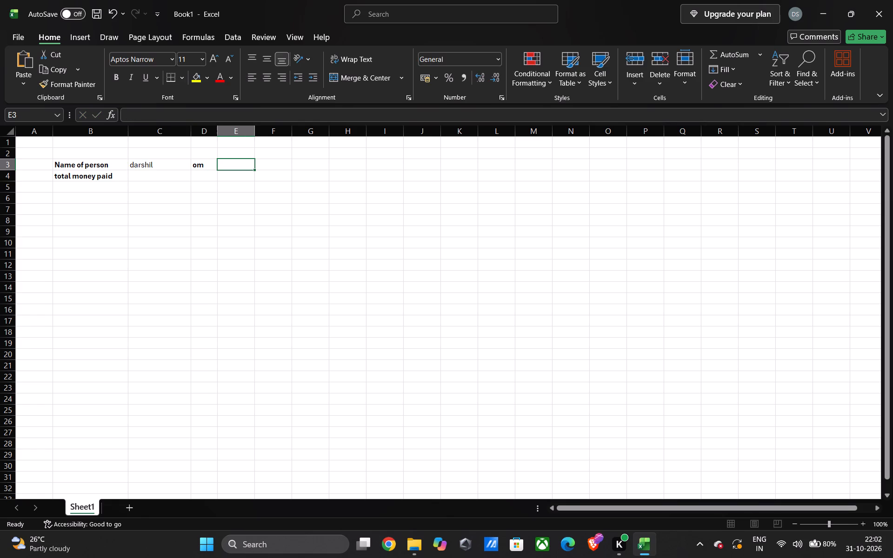
pyautogui.press('p')
pyautogui.press('r')
pyautogui.press('a')
pyautogui.write('na')
pyautogui.press('v')
pyautogui.click(273, 164)
pyautogui.press('s')
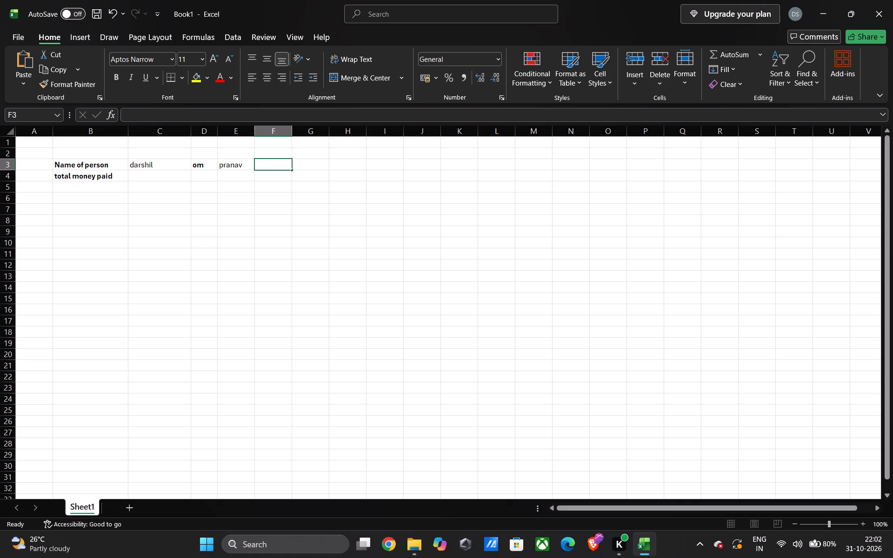
pyautogui.write('ubodh')
pyautogui.click(300, 174)
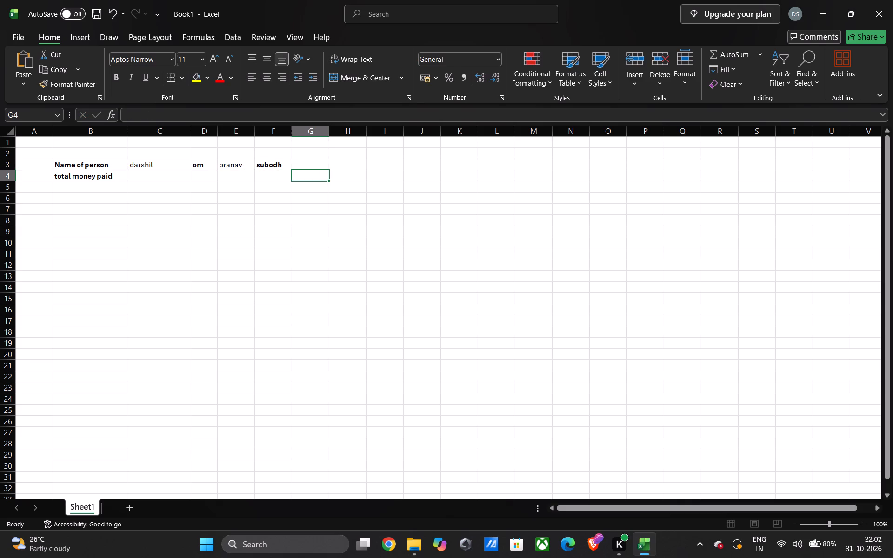
# Copy the bold formatting of om in D3 onto all the names in C3:F3 with Format Painter.
pyautogui.click(154, 177)
pyautogui.click(213, 166)
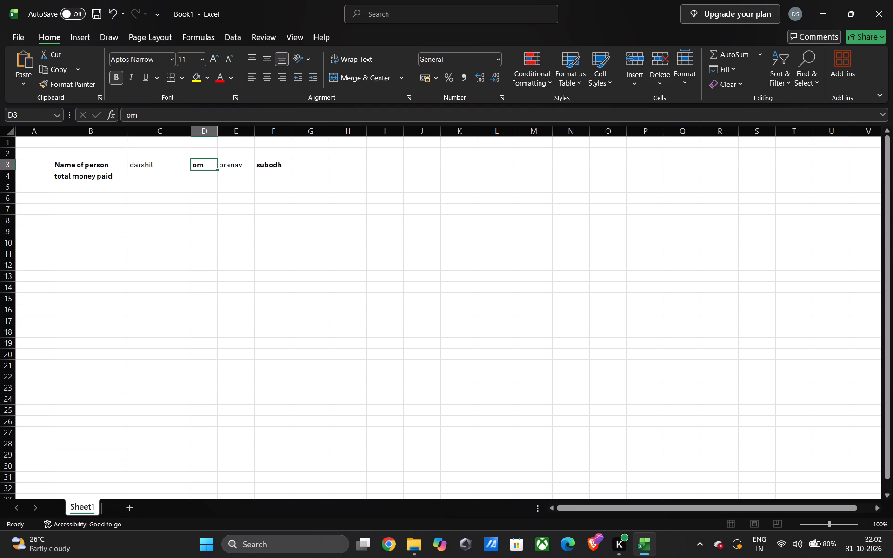
pyautogui.click(92, 86)
pyautogui.moveTo(168, 165); pyautogui.dragTo(195, 167)
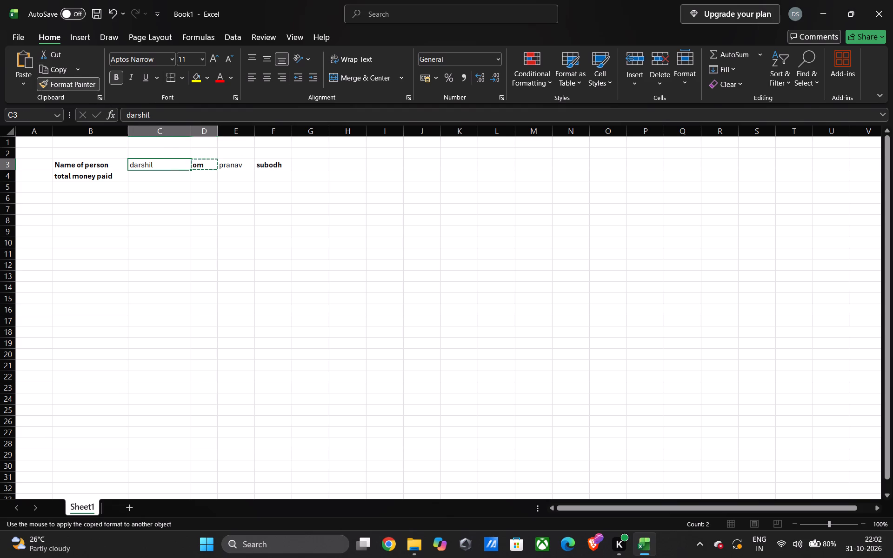
pyautogui.moveTo(195, 167); pyautogui.dragTo(260, 166)
pyautogui.click(343, 179)
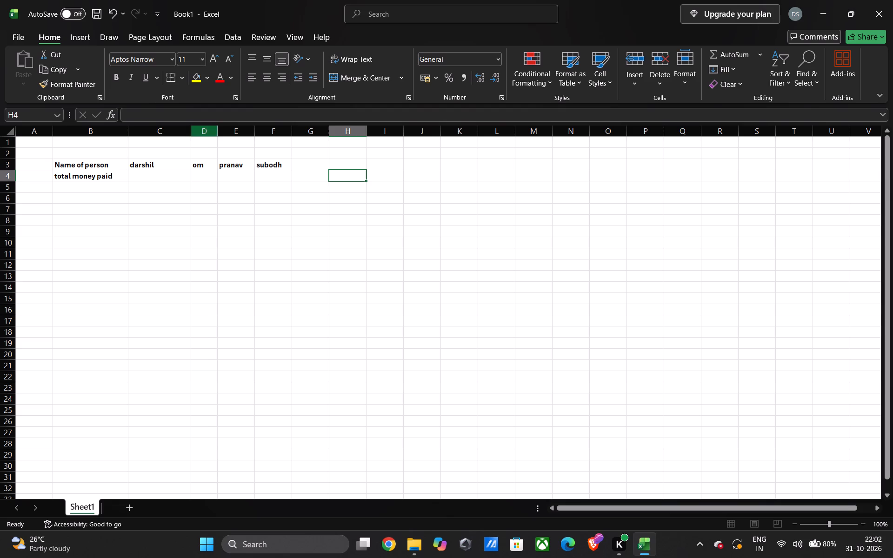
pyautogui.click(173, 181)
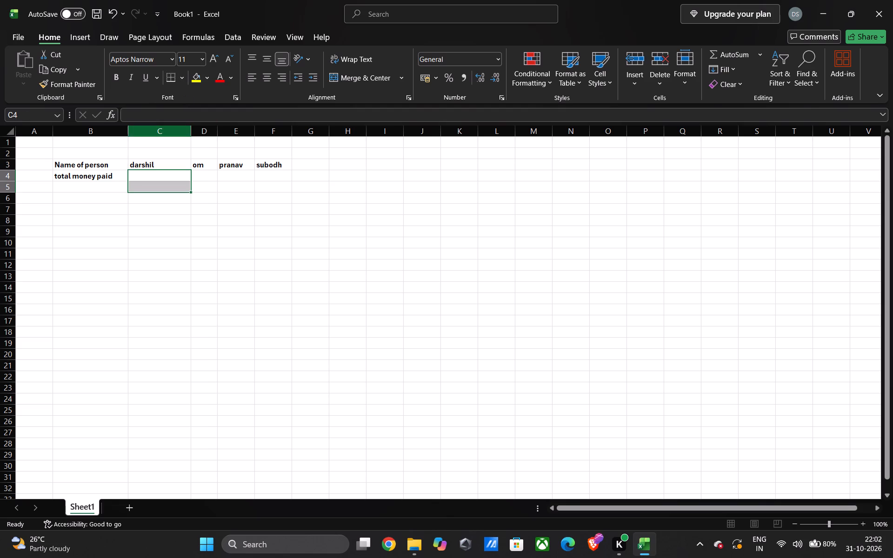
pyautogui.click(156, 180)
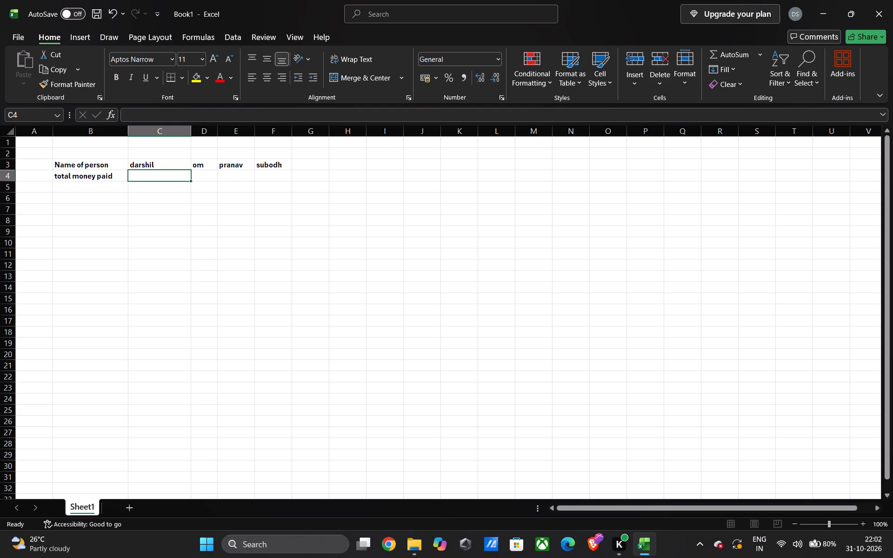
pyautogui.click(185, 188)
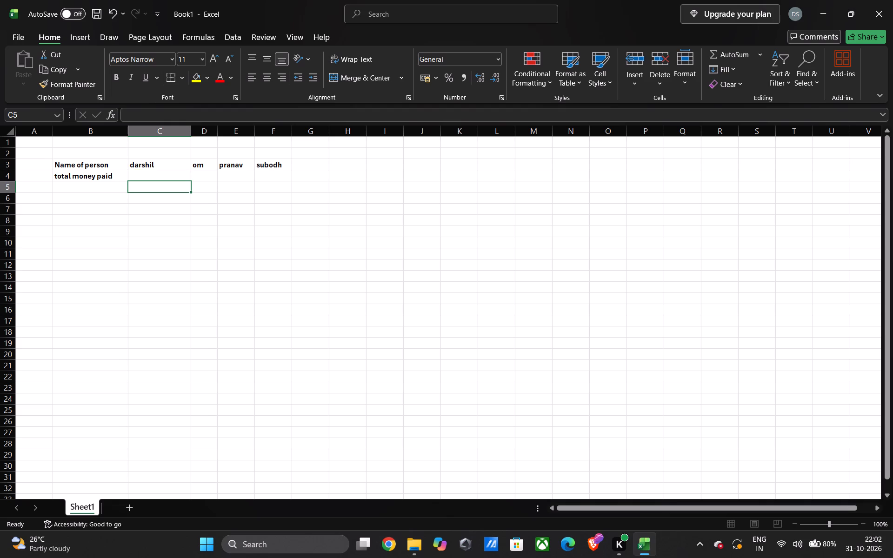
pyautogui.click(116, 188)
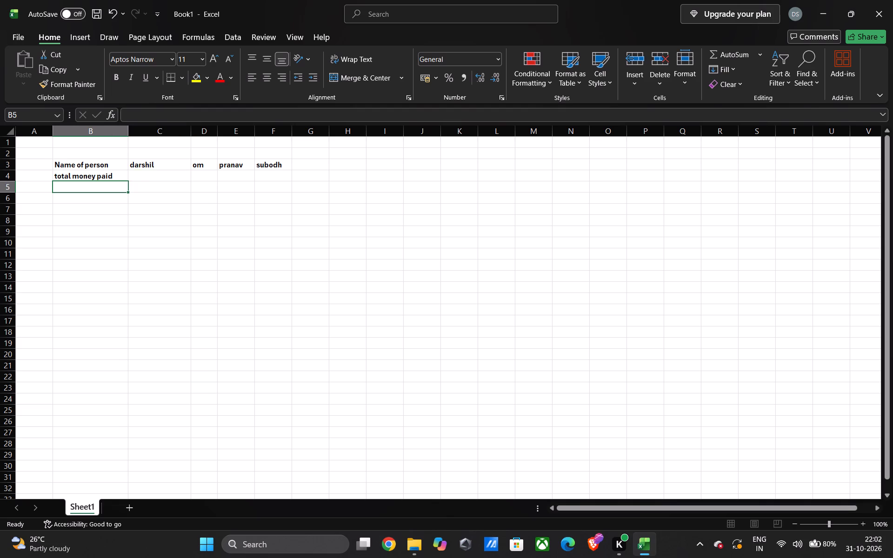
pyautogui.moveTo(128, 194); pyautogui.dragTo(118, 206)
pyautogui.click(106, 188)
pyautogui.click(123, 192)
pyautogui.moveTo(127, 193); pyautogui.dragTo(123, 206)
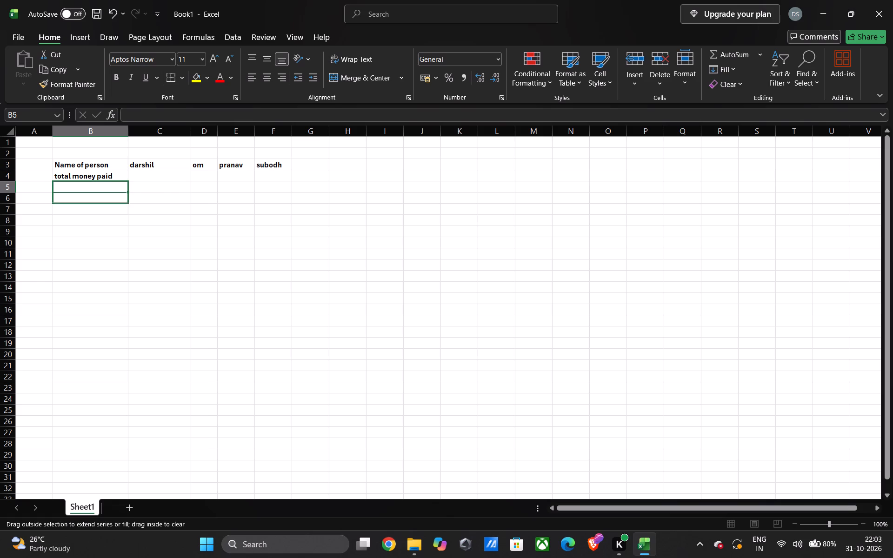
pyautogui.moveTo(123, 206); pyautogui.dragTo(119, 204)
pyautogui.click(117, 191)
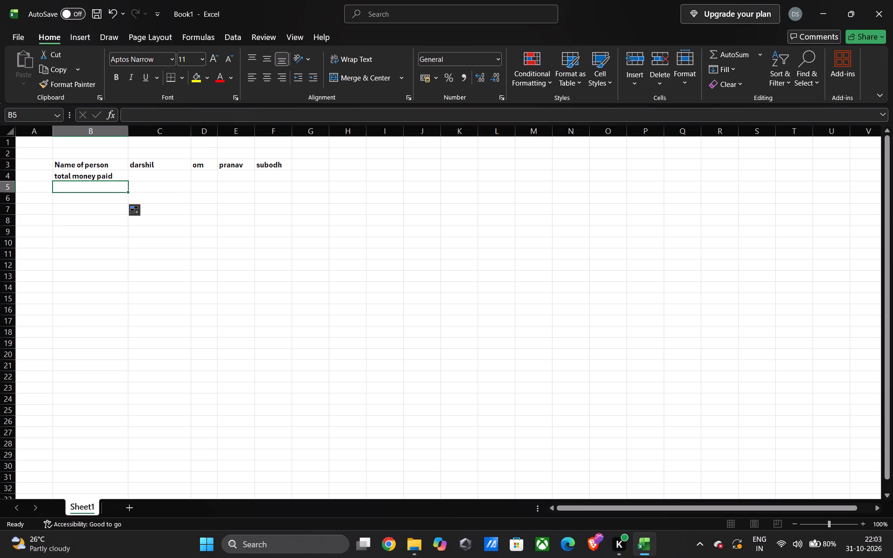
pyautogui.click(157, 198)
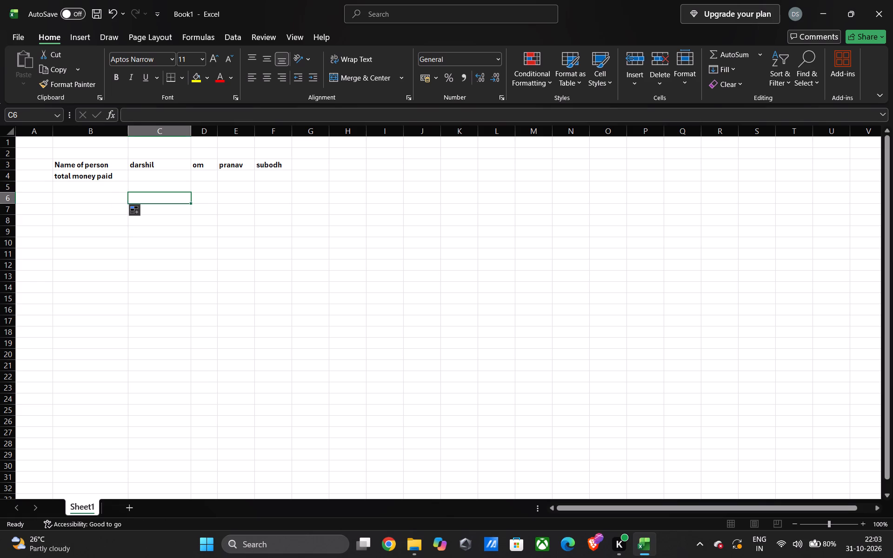
# Enter the expense items chips, train and auto down B6:B8.
pyautogui.click(99, 198)
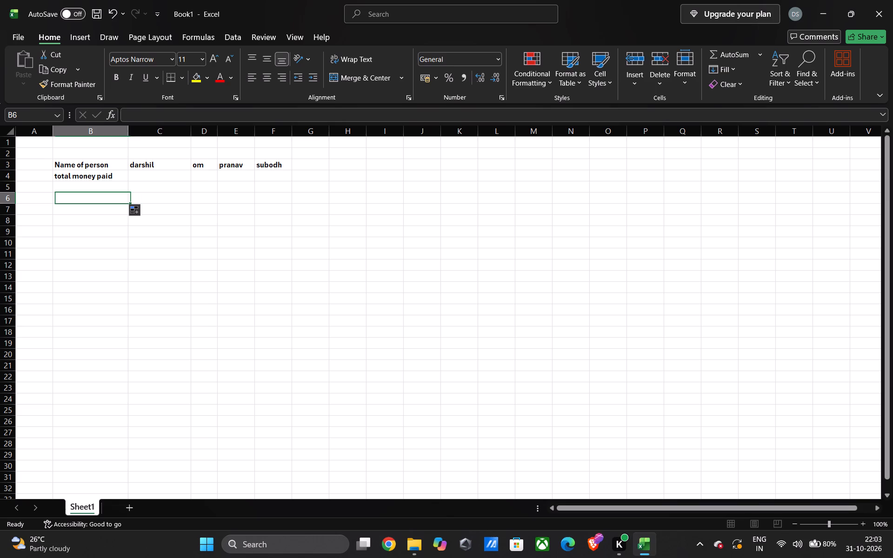
pyautogui.write('chips')
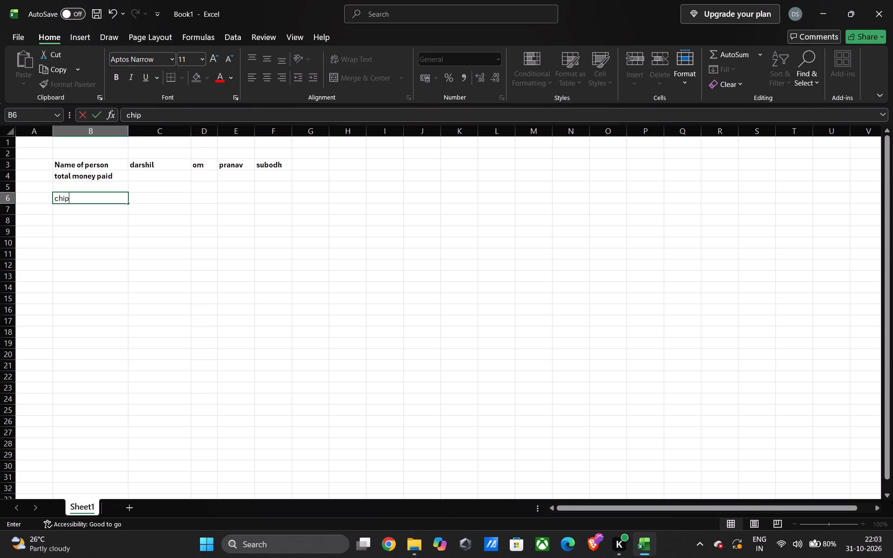
pyautogui.click(103, 207)
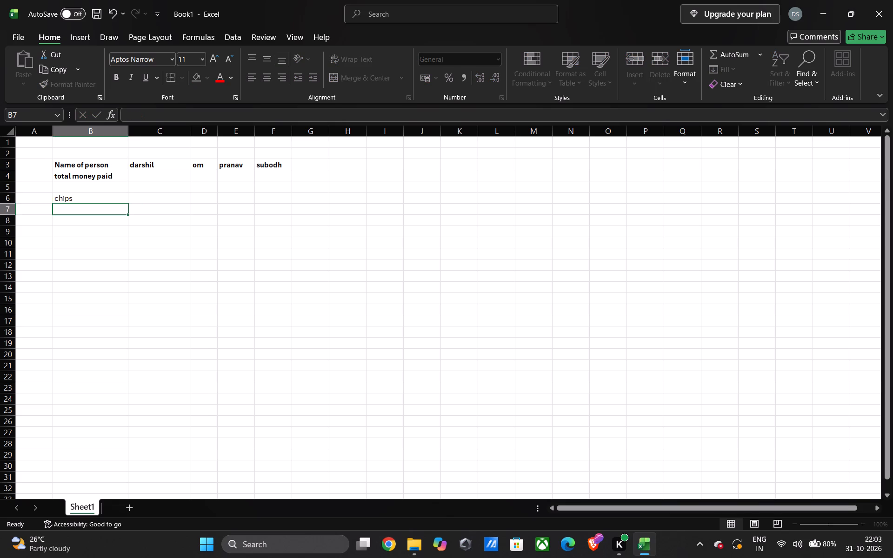
pyautogui.write('train')
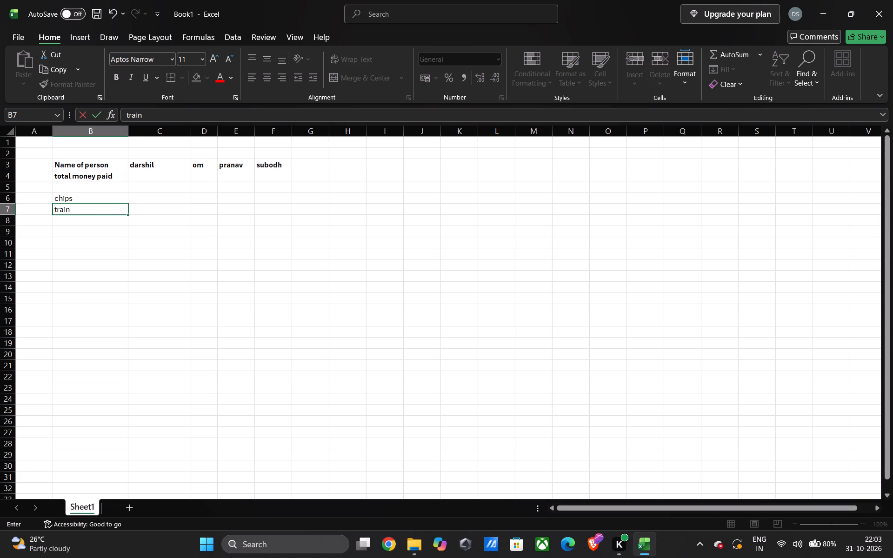
pyautogui.click(103, 221)
pyautogui.write('auto')
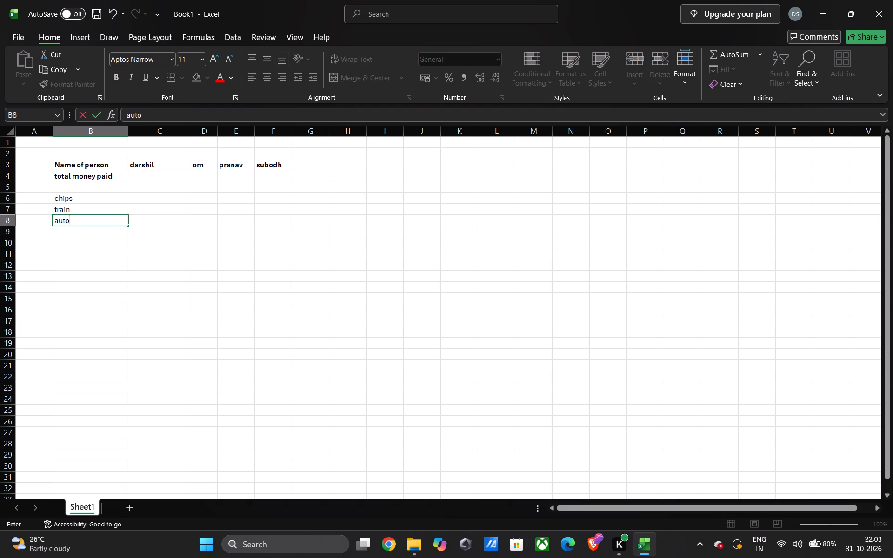
pyautogui.click(100, 245)
# Fill the chips row C6:F6 with 40 for darshil, 40 for om, 0 for pranav and 0 for subodh.
pyautogui.click(110, 202)
pyautogui.click(136, 198)
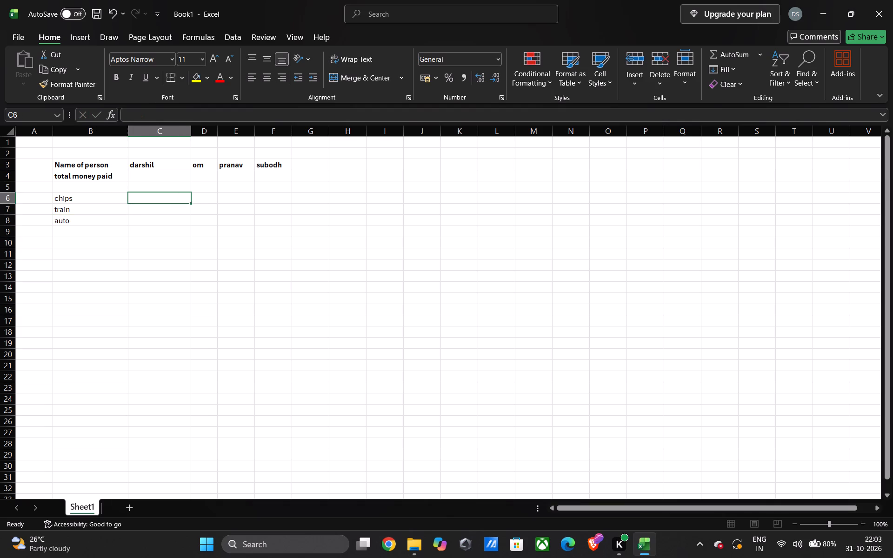
pyautogui.write('40')
pyautogui.click(200, 200)
pyautogui.write('40')
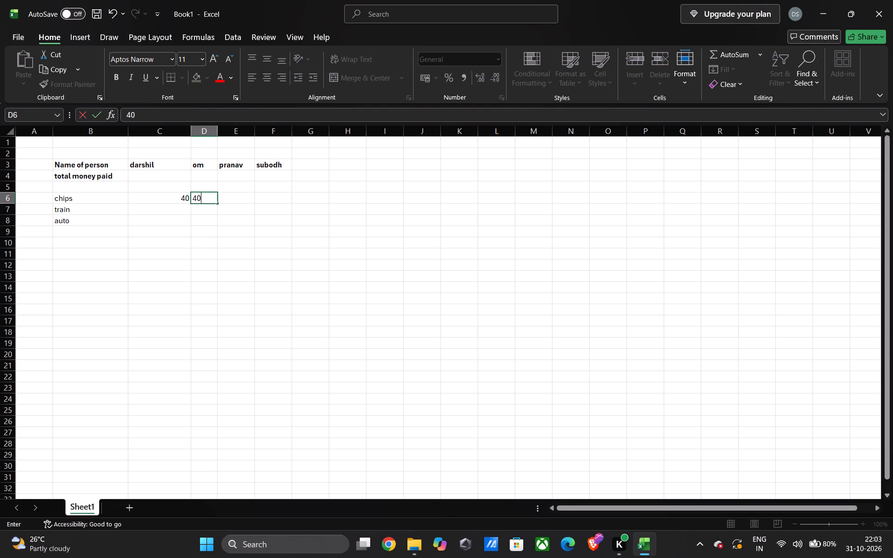
pyautogui.click(222, 206)
pyautogui.click(229, 198)
pyautogui.press('0')
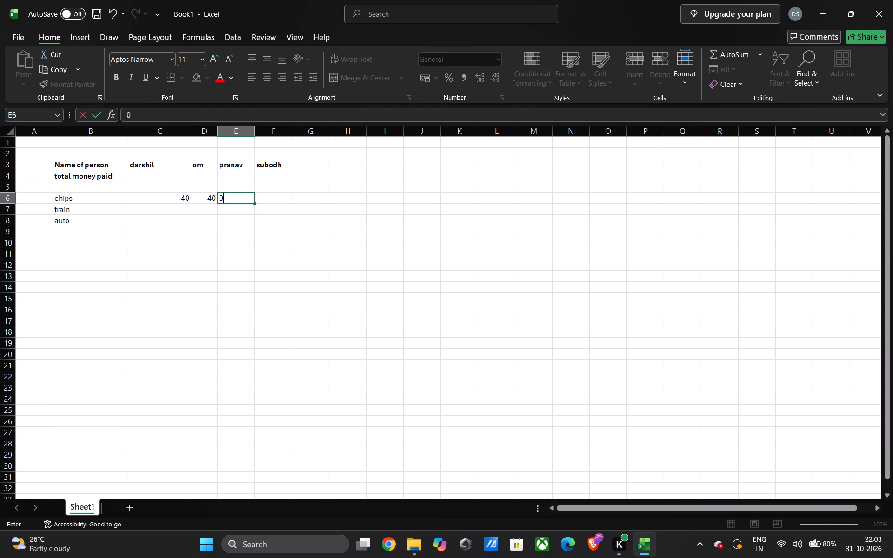
pyautogui.click(261, 197)
pyautogui.press('0')
# Fill the train row C7:F7 with 0 for darshil, 200 for om, 100 for pranav and 100 for subodh.
pyautogui.click(167, 219)
pyautogui.click(157, 214)
pyautogui.click(157, 210)
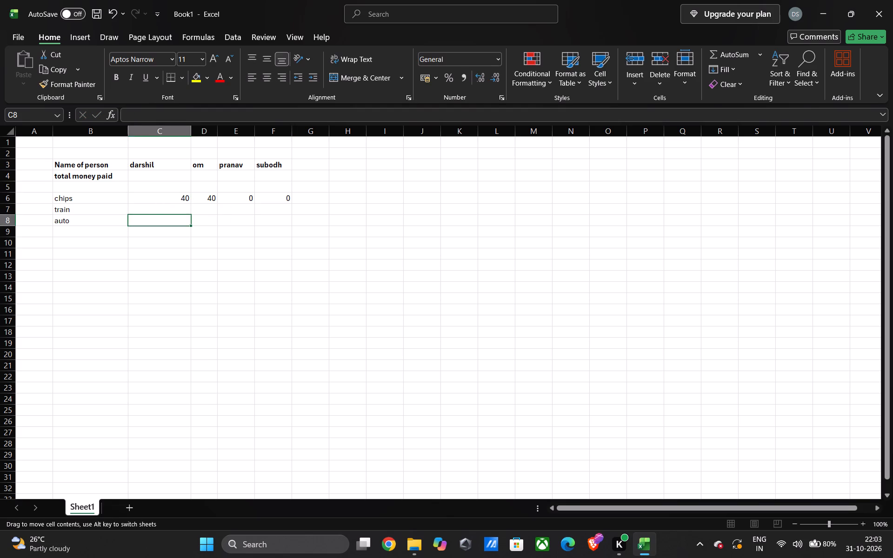
pyautogui.press('0')
pyautogui.click(208, 210)
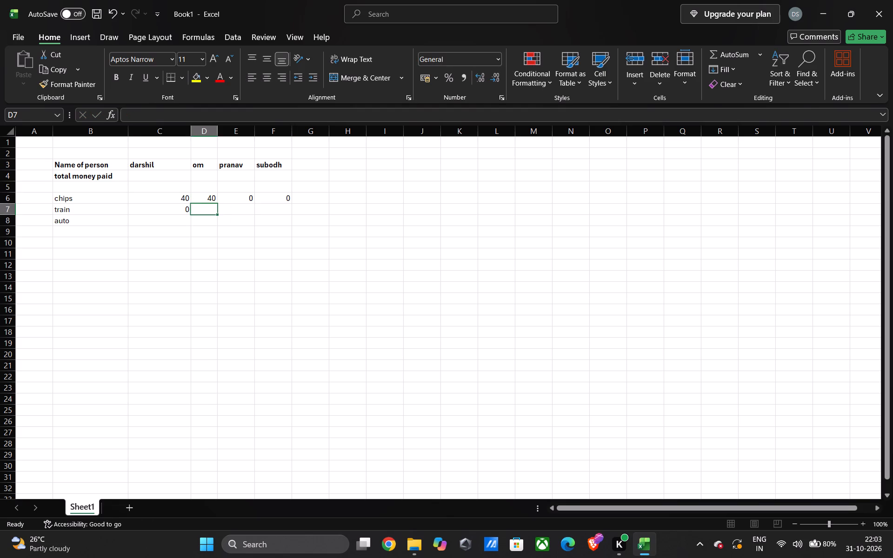
pyautogui.write('200')
pyautogui.click(227, 209)
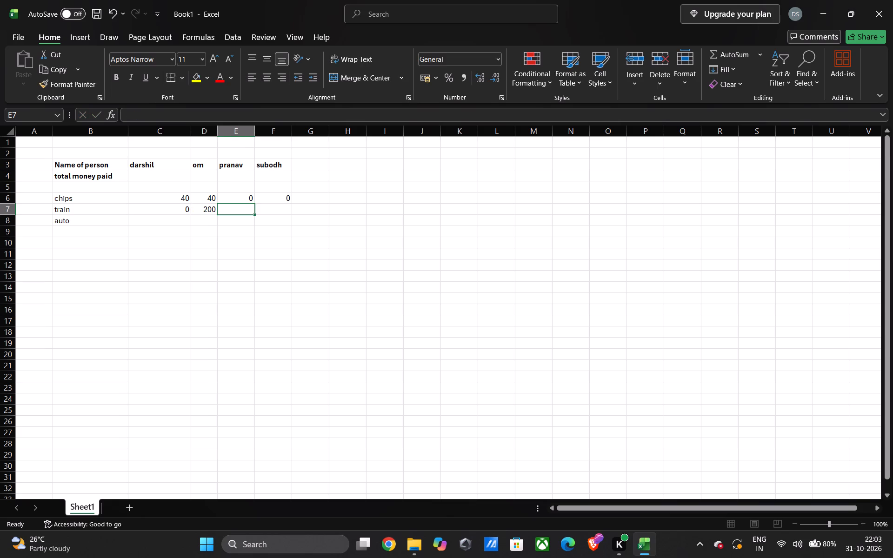
pyautogui.write('10')
pyautogui.press('0')
pyautogui.click(261, 210)
pyautogui.write('10')
pyautogui.press('0')
# Fill the auto row C8:F8 with 0 for darshil, 40 for om, 0 for pranav and 0 for subodh.
pyautogui.click(275, 219)
pyautogui.click(168, 225)
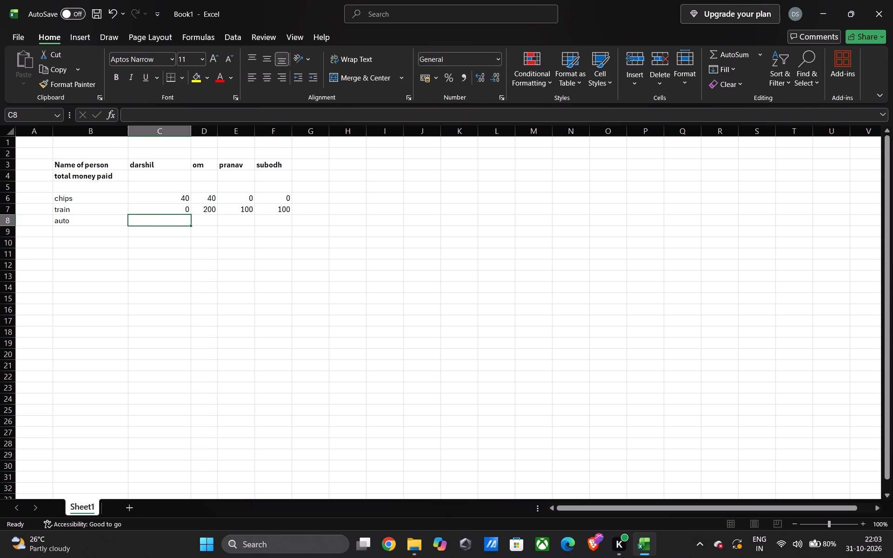
pyautogui.click(206, 222)
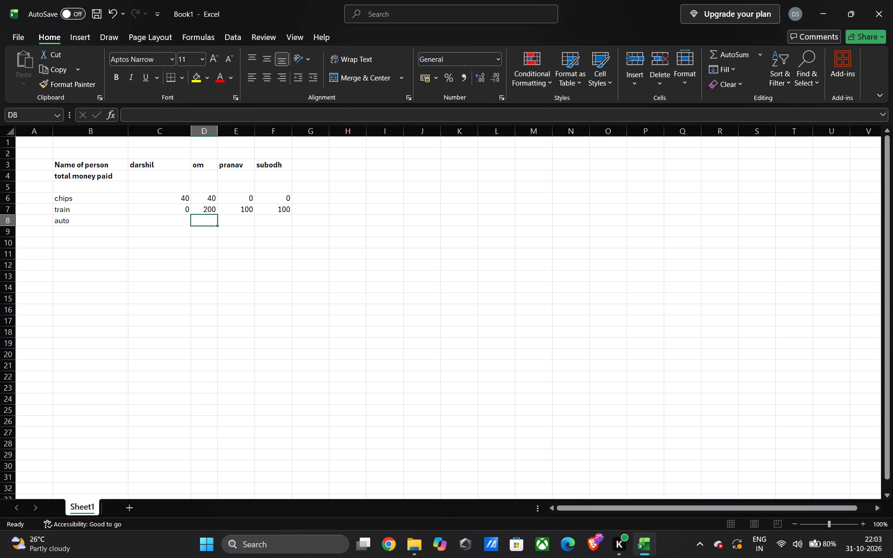
pyautogui.write('40')
pyautogui.click(180, 221)
pyautogui.press('0')
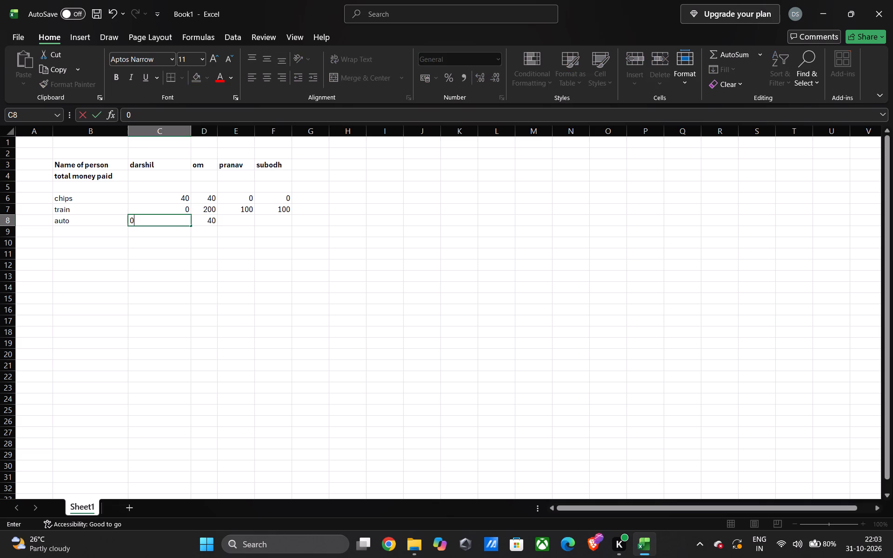
pyautogui.click(228, 221)
pyautogui.press('0')
pyautogui.click(263, 219)
pyautogui.press('0')
pyautogui.click(333, 219)
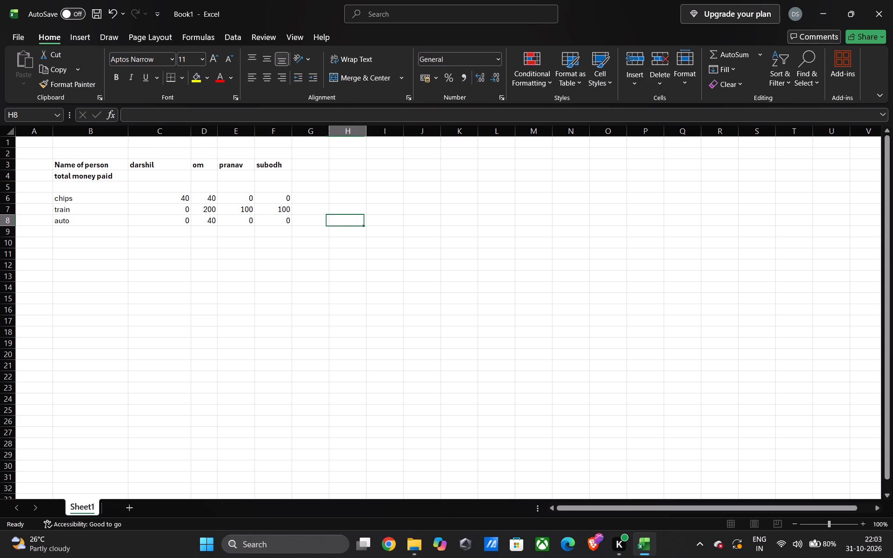
# Insert a SUM function over C6:C10 in C4 to calculate darshil's total money paid.
pyautogui.click(175, 177)
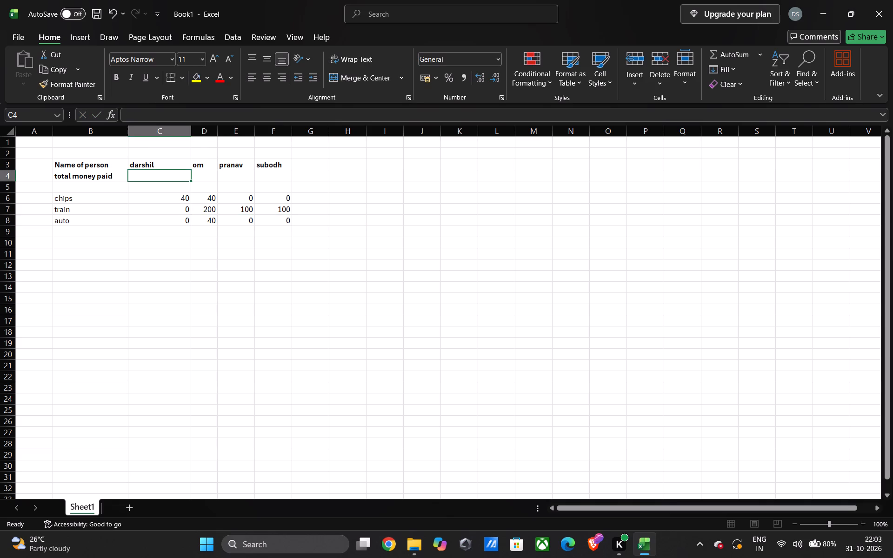
pyautogui.rightClick(175, 177)
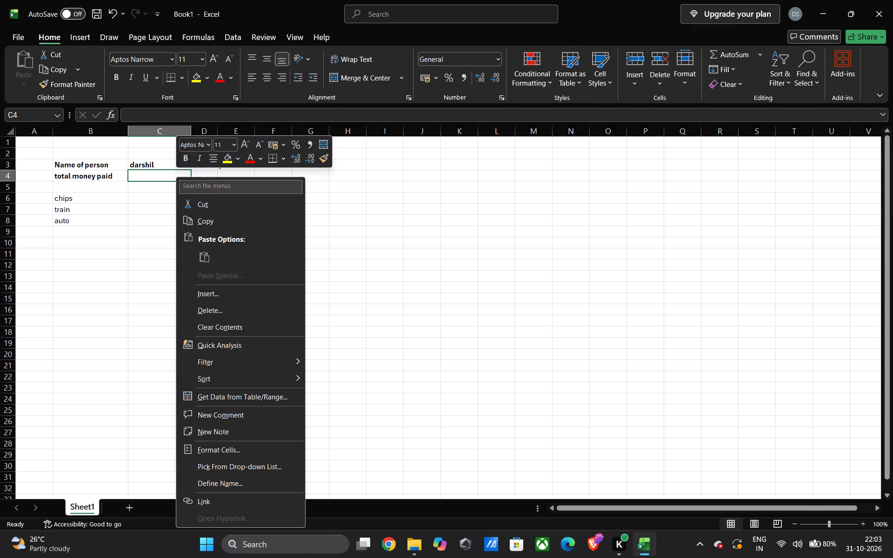
pyautogui.click(135, 172)
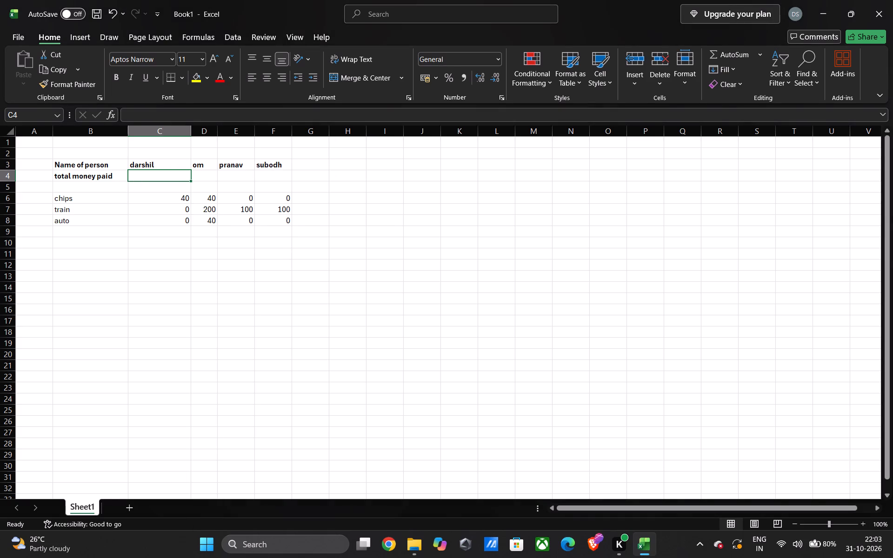
pyautogui.click(138, 173)
pyautogui.click(113, 114)
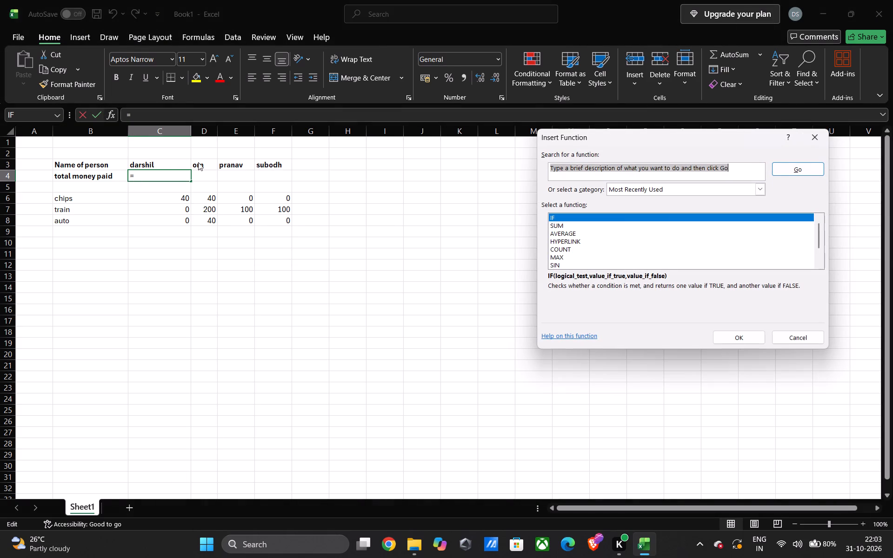
pyautogui.click(558, 224)
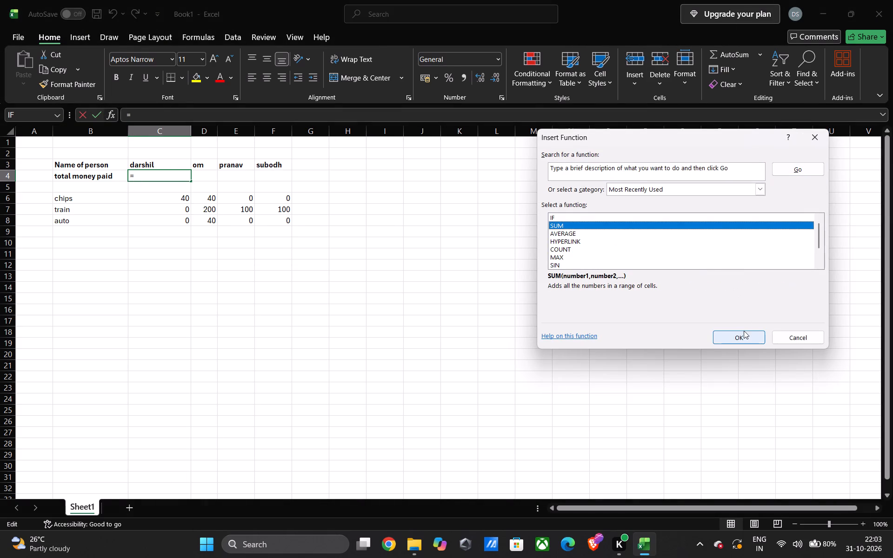
pyautogui.click(746, 335)
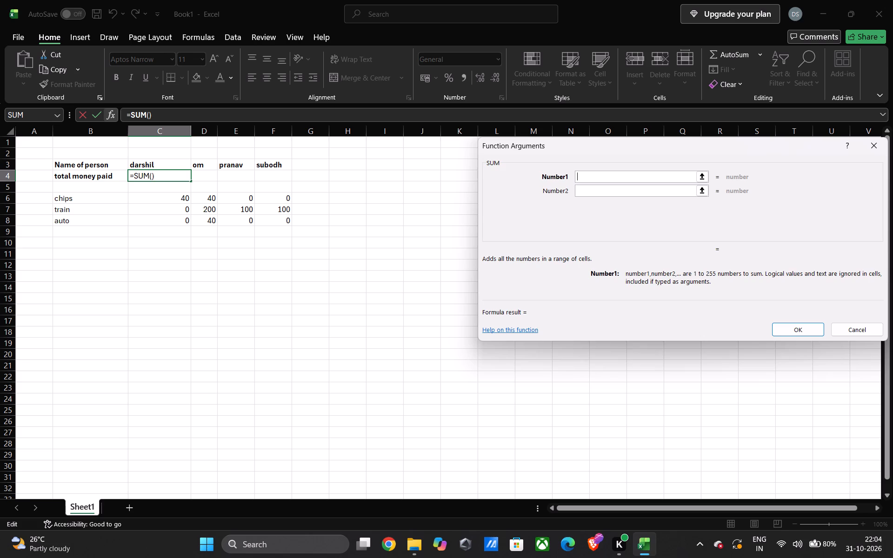
pyautogui.moveTo(165, 195); pyautogui.dragTo(166, 223)
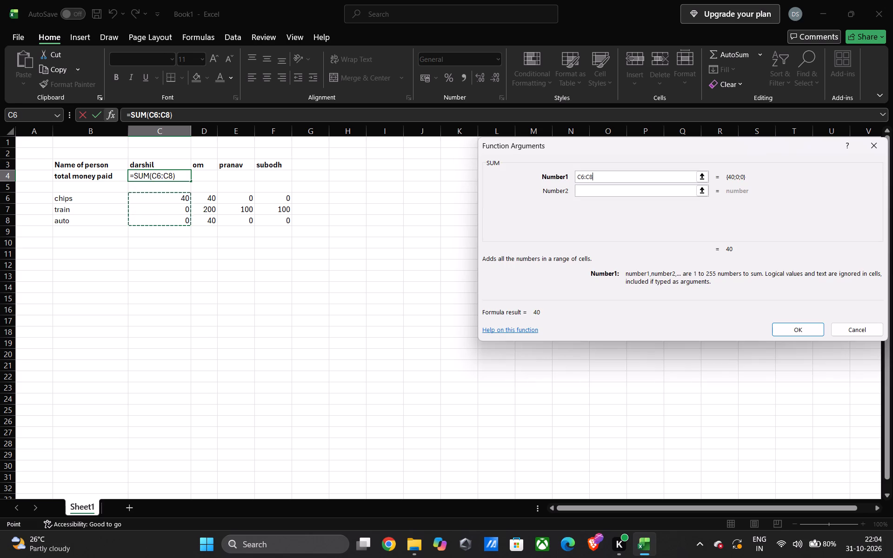
pyautogui.click(177, 226)
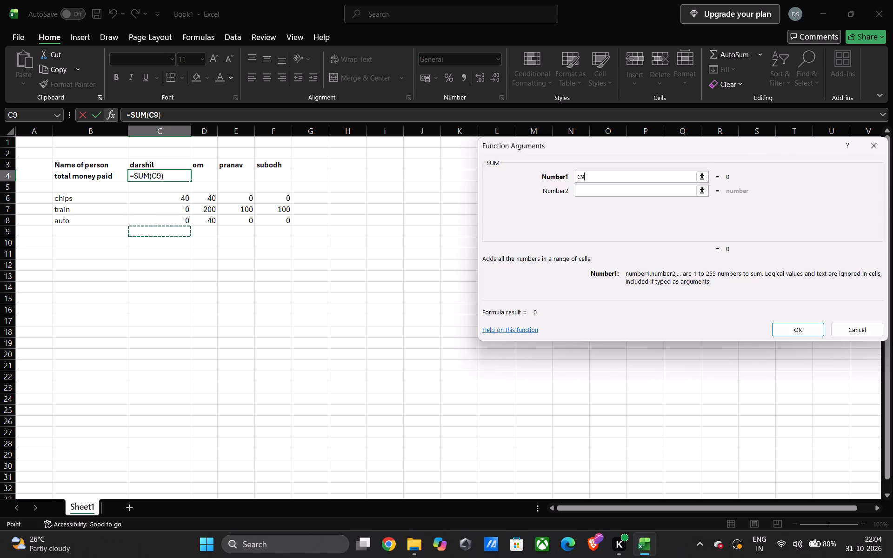
pyautogui.moveTo(174, 198); pyautogui.dragTo(176, 228)
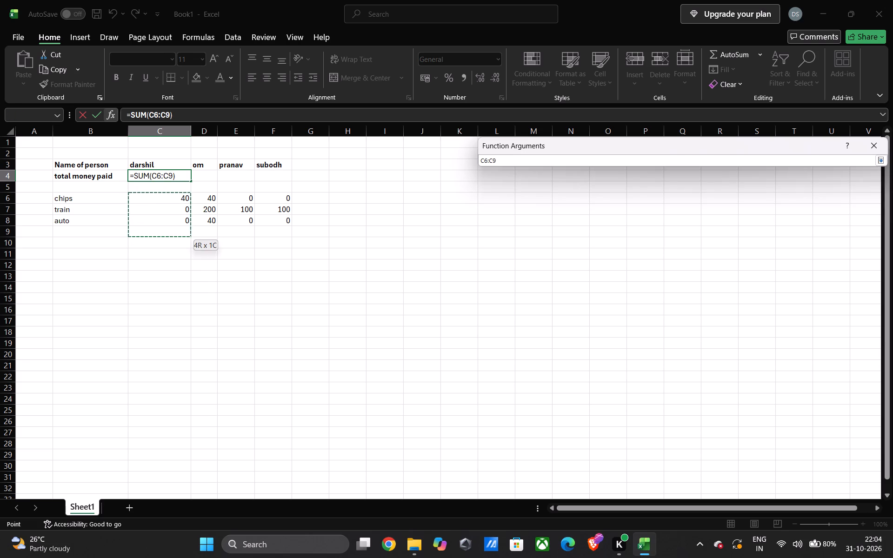
pyautogui.moveTo(176, 228); pyautogui.dragTo(179, 239)
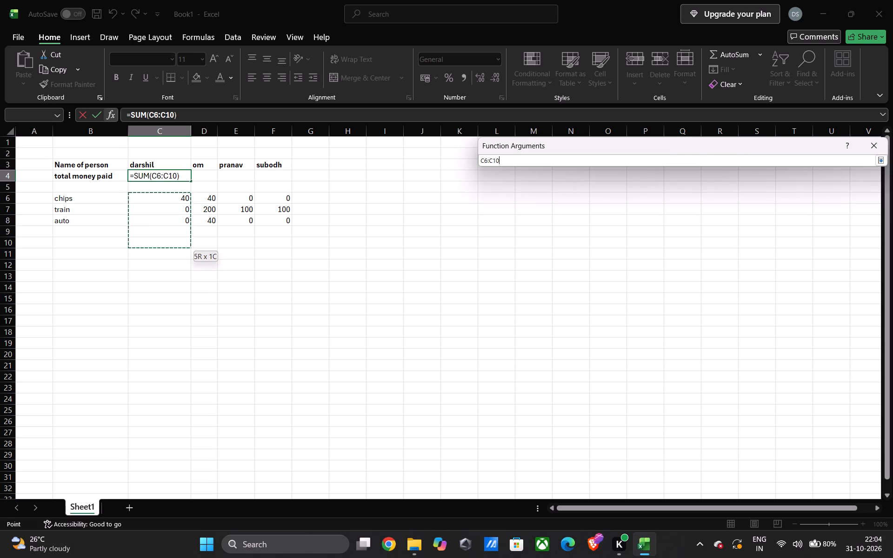
pyautogui.moveTo(179, 239); pyautogui.dragTo(180, 239)
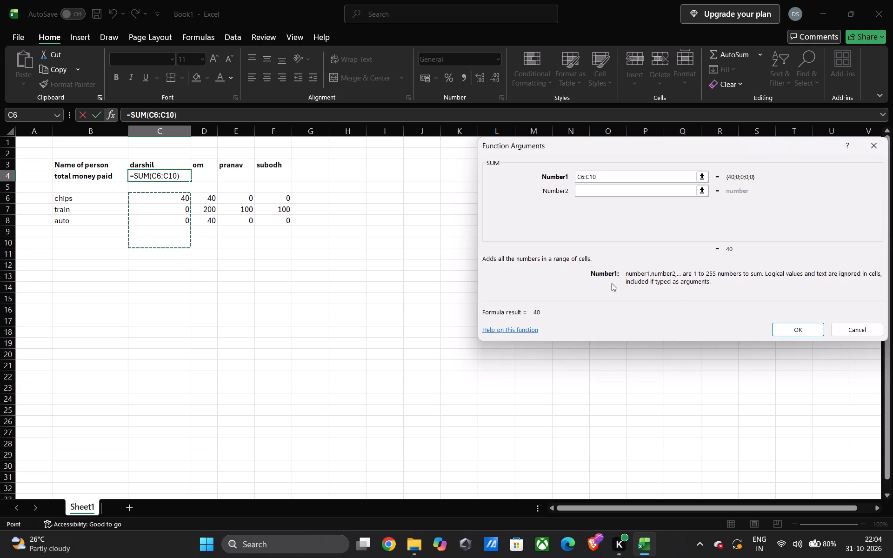
pyautogui.click(805, 329)
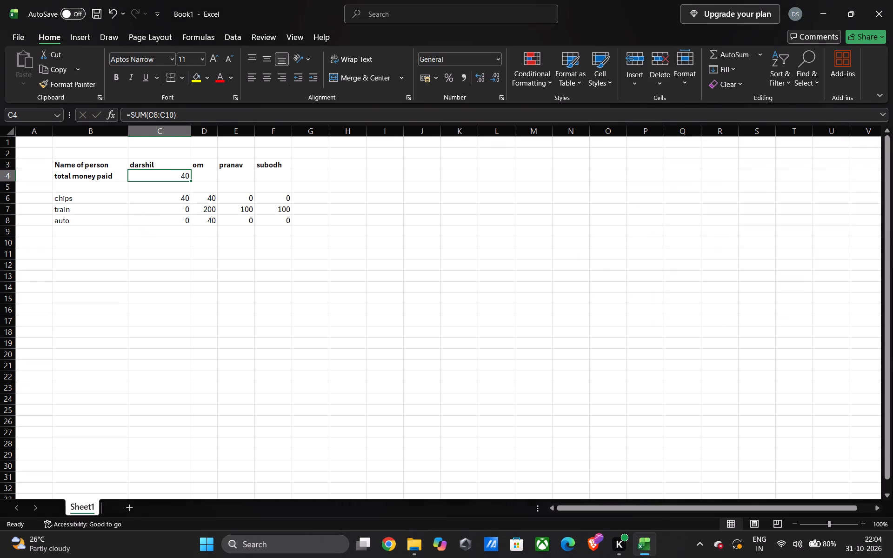
# Fill the SUM formula from C4 across D4:F4 to total the money paid by om, pranav and subodh.
pyautogui.moveTo(189, 182); pyautogui.dragTo(280, 189)
pyautogui.click(415, 239)
pyautogui.click(238, 262)
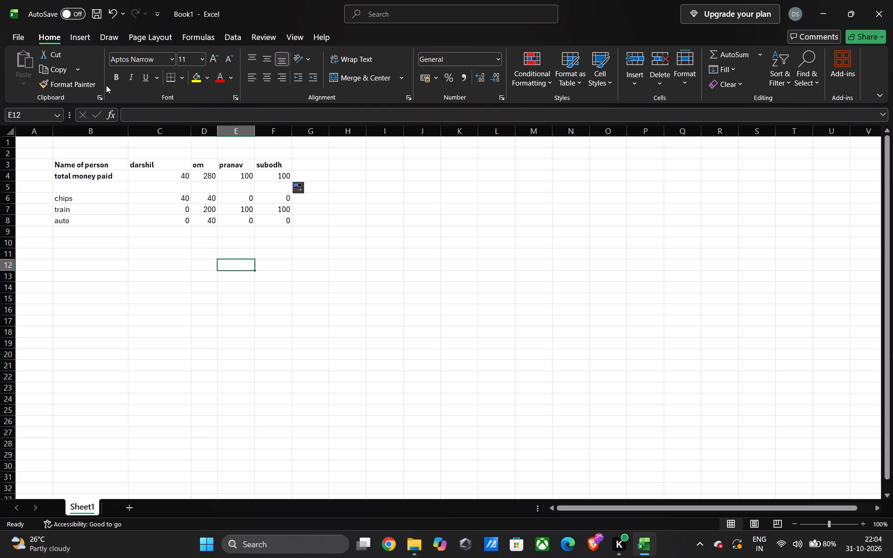
# Review the total in C4 and the chips, train and auto amounts for each person.
pyautogui.click(180, 197)
pyautogui.click(191, 173)
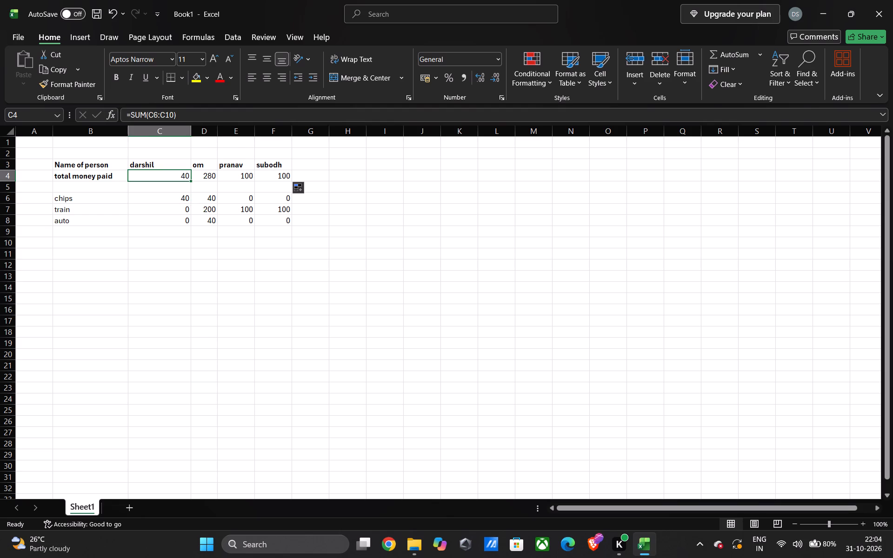
pyautogui.click(183, 210)
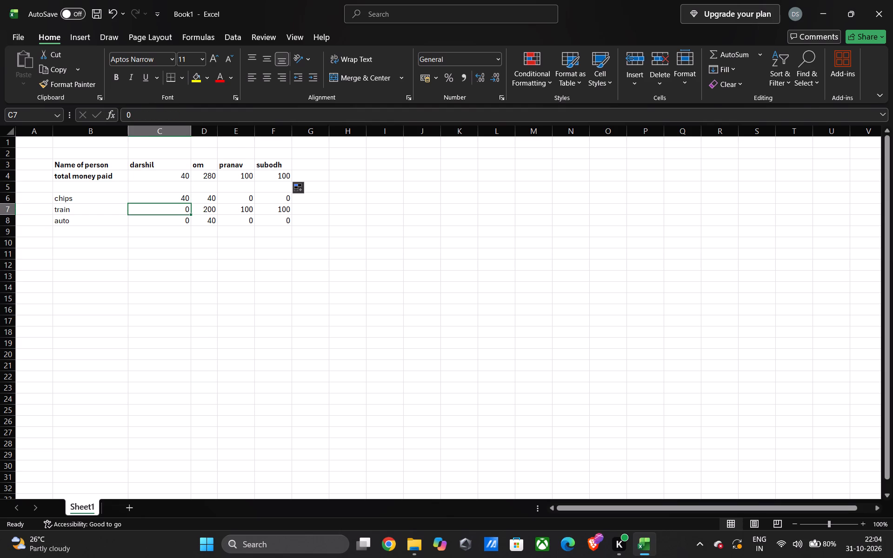
pyautogui.click(204, 211)
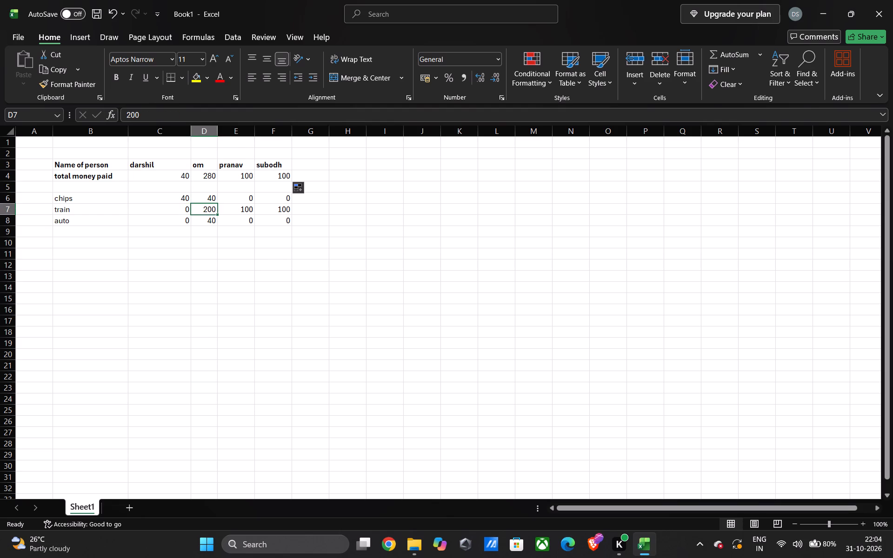
pyautogui.click(187, 208)
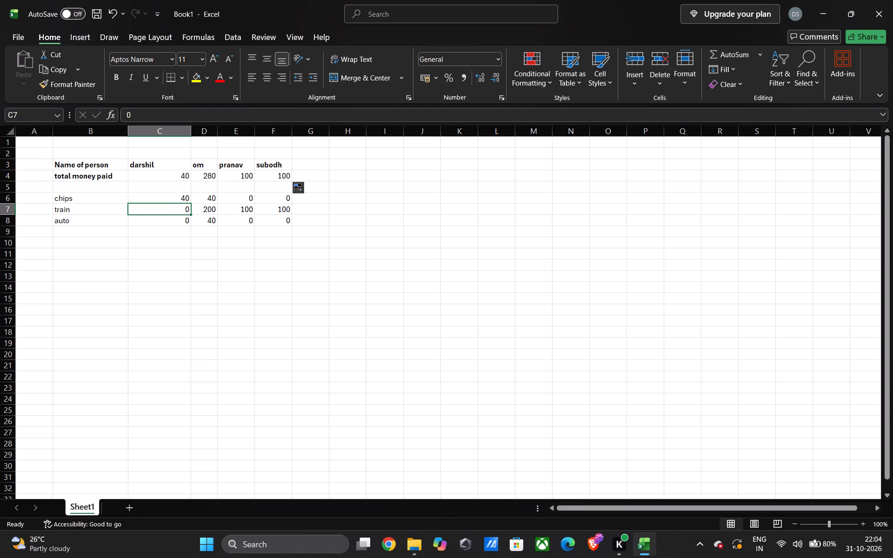
pyautogui.click(231, 208)
pyautogui.click(270, 212)
pyautogui.click(211, 211)
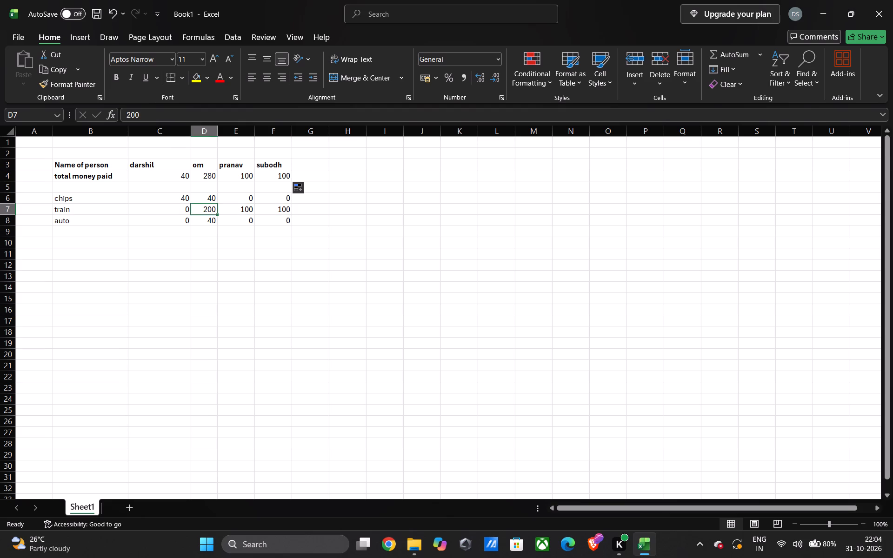
pyautogui.click(182, 210)
pyautogui.click(210, 208)
pyautogui.click(231, 211)
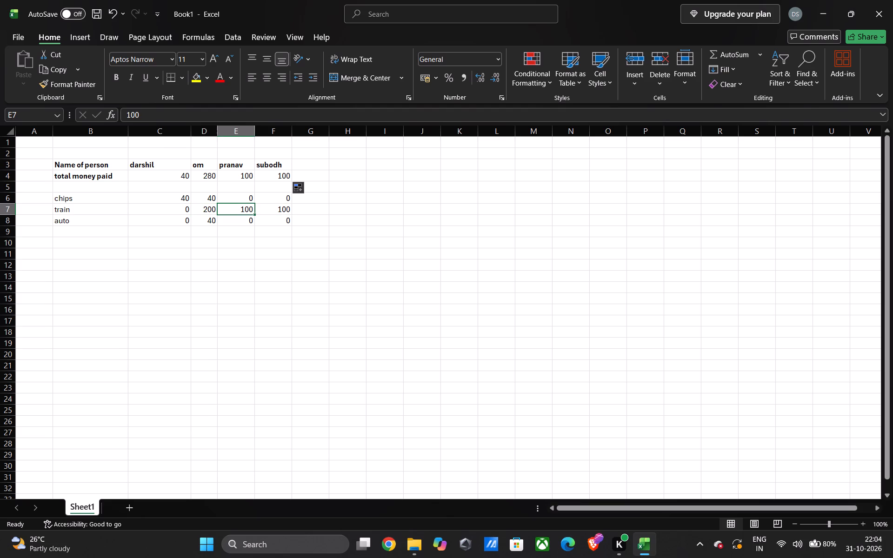
pyautogui.click(263, 211)
pyautogui.click(237, 208)
pyautogui.click(197, 208)
pyautogui.click(186, 208)
pyautogui.click(182, 218)
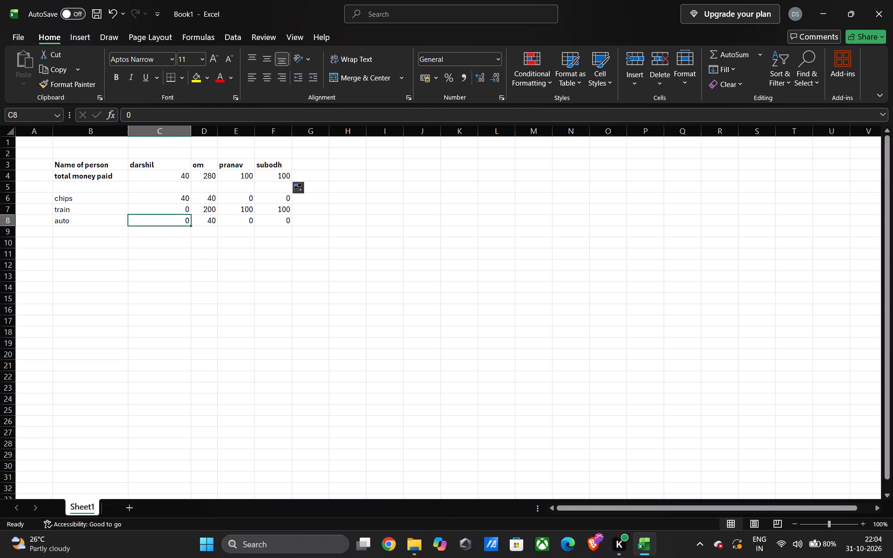
pyautogui.click(213, 217)
pyautogui.click(208, 209)
pyautogui.click(233, 211)
pyautogui.click(234, 222)
pyautogui.click(274, 224)
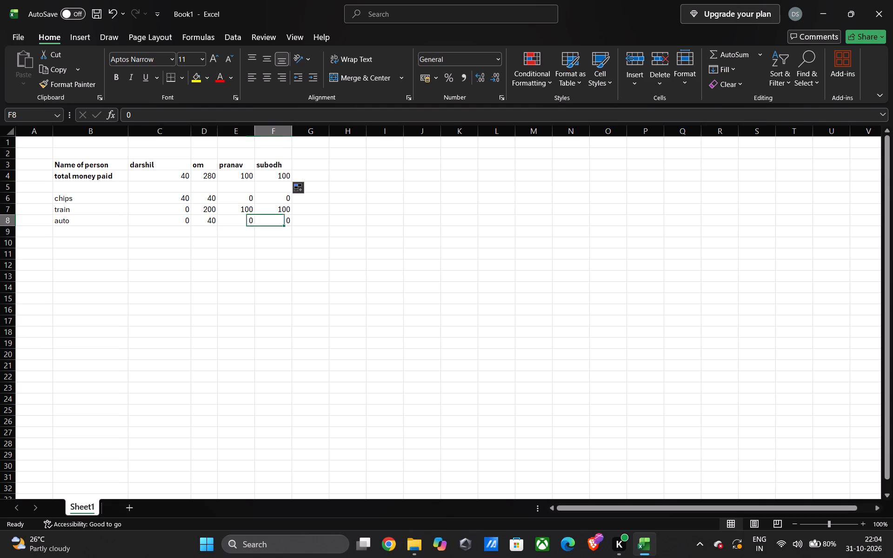
pyautogui.click(274, 213)
pyautogui.click(233, 202)
pyautogui.click(262, 202)
pyautogui.click(258, 207)
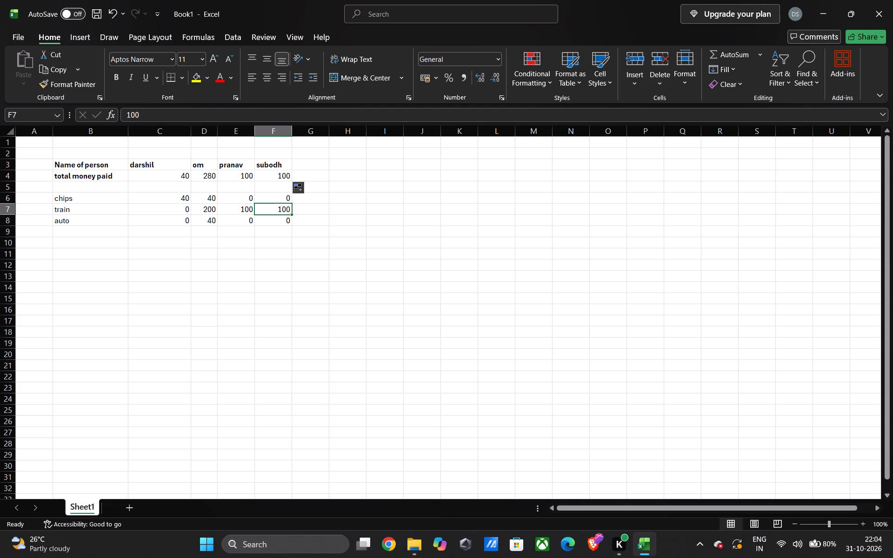
pyautogui.click(245, 207)
pyautogui.click(230, 204)
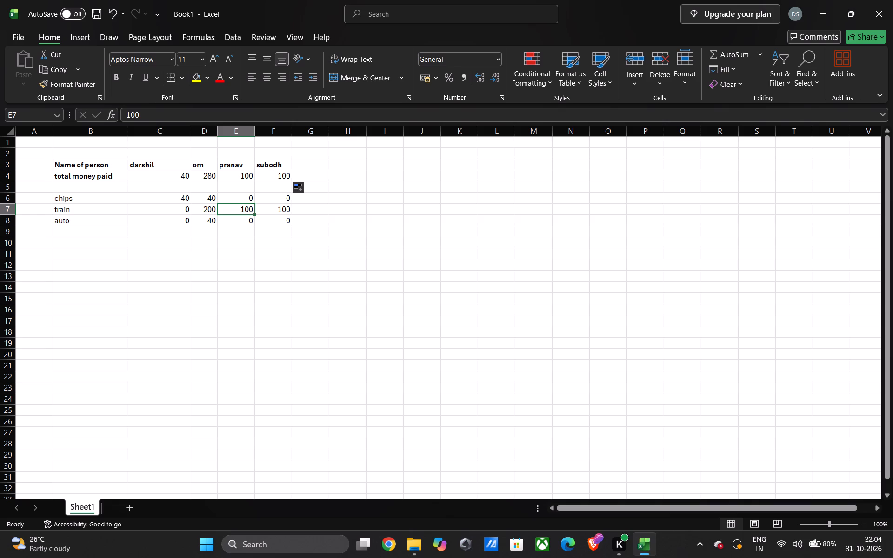
pyautogui.click(174, 208)
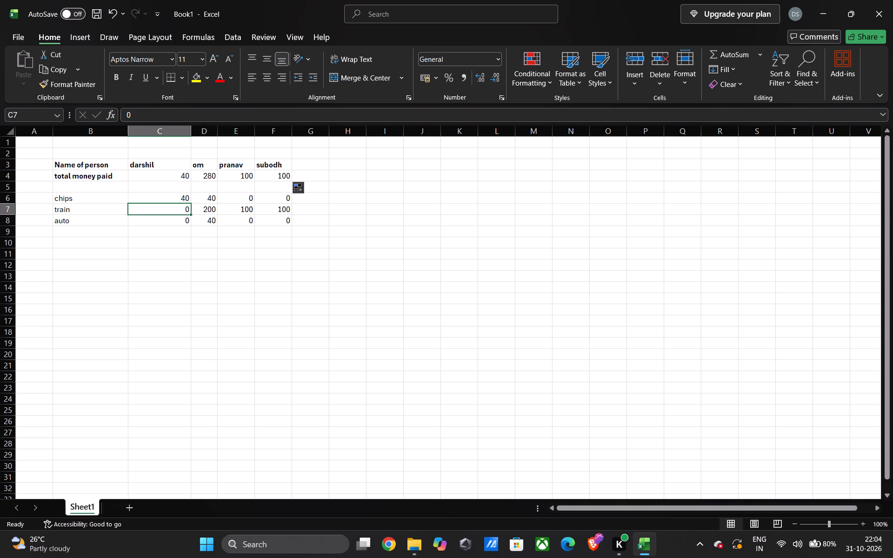
# Open Insert Function for cell C11 and browse the Financial category for a suitable function.
pyautogui.click(176, 232)
pyautogui.click(172, 254)
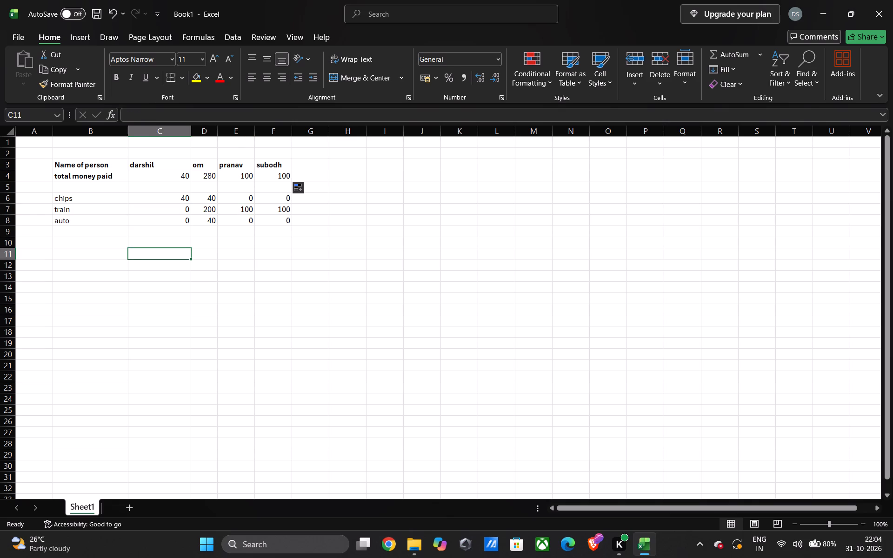
pyautogui.click(111, 119)
pyautogui.click(764, 189)
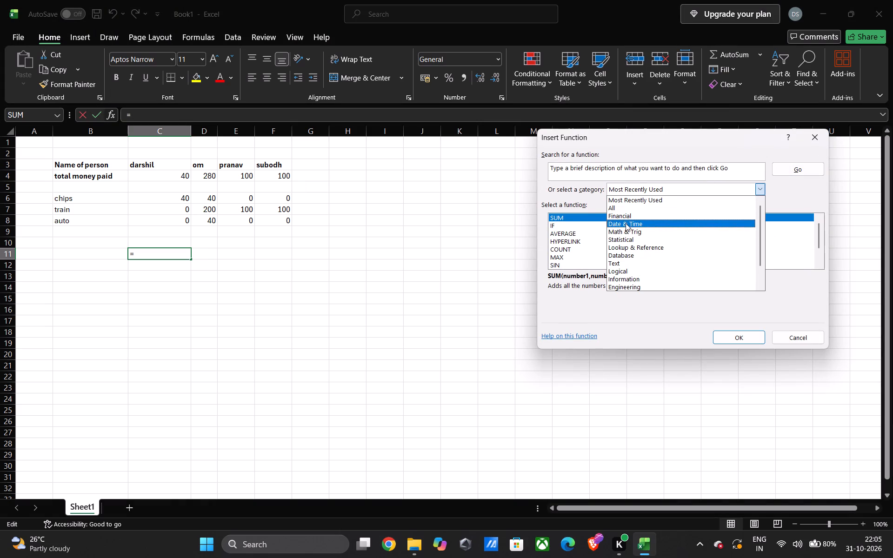
pyautogui.click(626, 219)
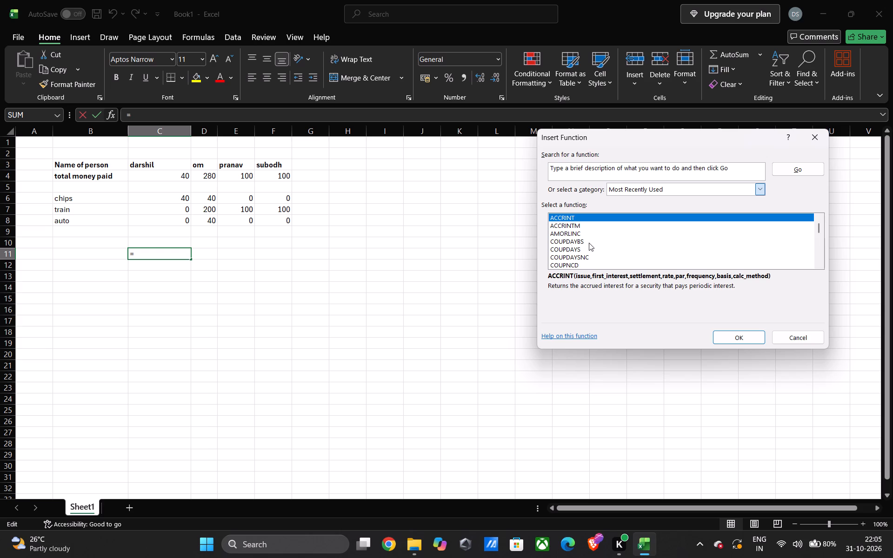
pyautogui.scroll(-4, 589, 243)
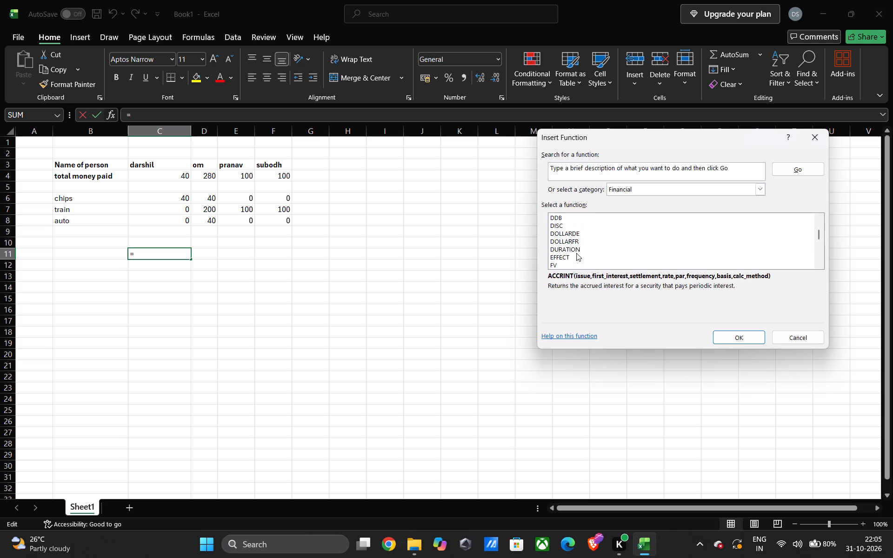
pyautogui.scroll(-3, 576, 253)
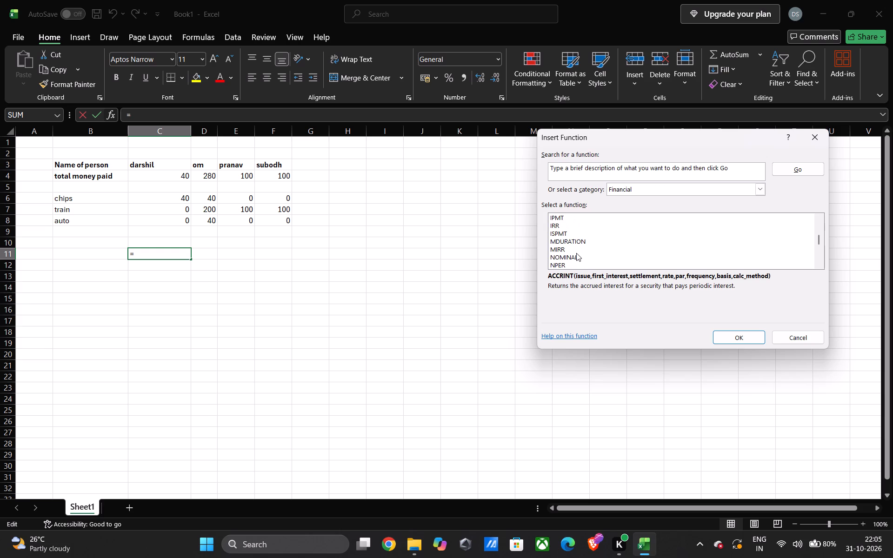
pyautogui.scroll(-2, 576, 253)
pyautogui.scroll(1, 577, 253)
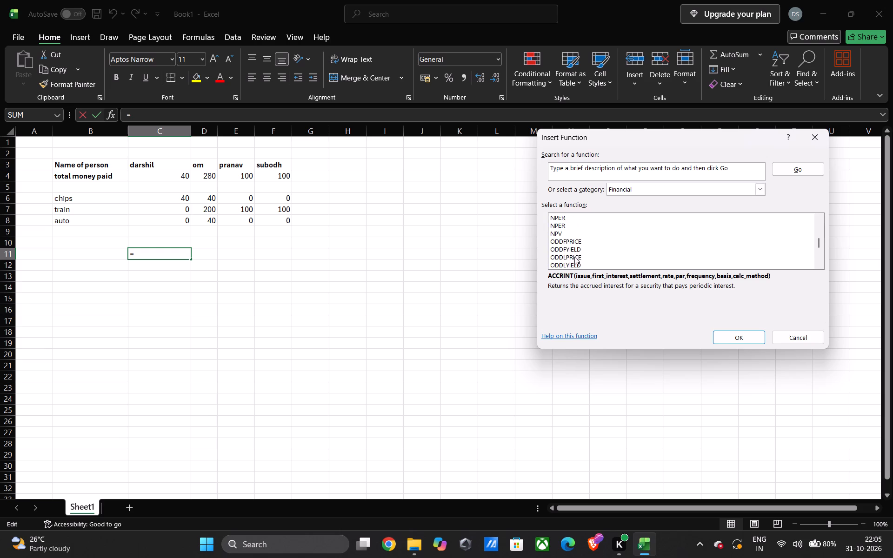
pyautogui.scroll(8, 569, 256)
pyautogui.scroll(-1, 570, 256)
pyautogui.scroll(3, 570, 256)
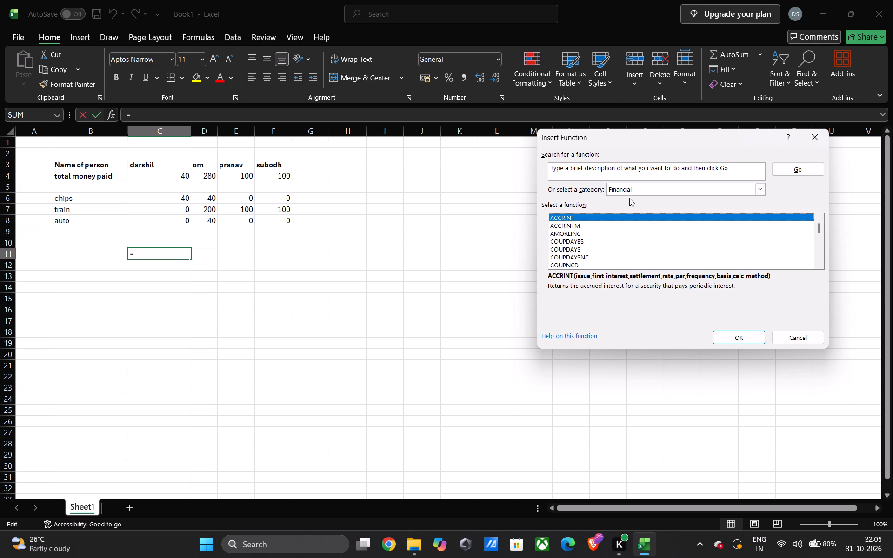
# Browse the Logical, Engineering, Math & Trig and Information function categories for a function to use in C11.
pyautogui.click(636, 188)
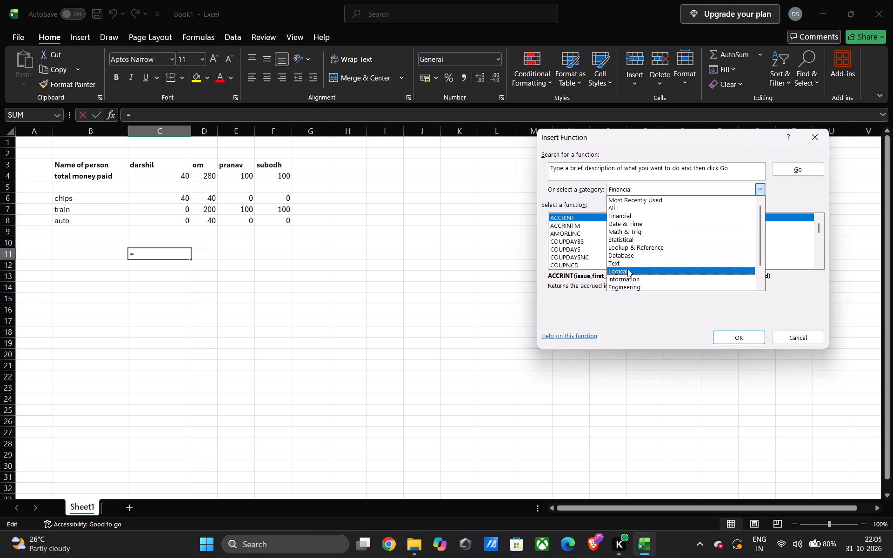
pyautogui.click(626, 271)
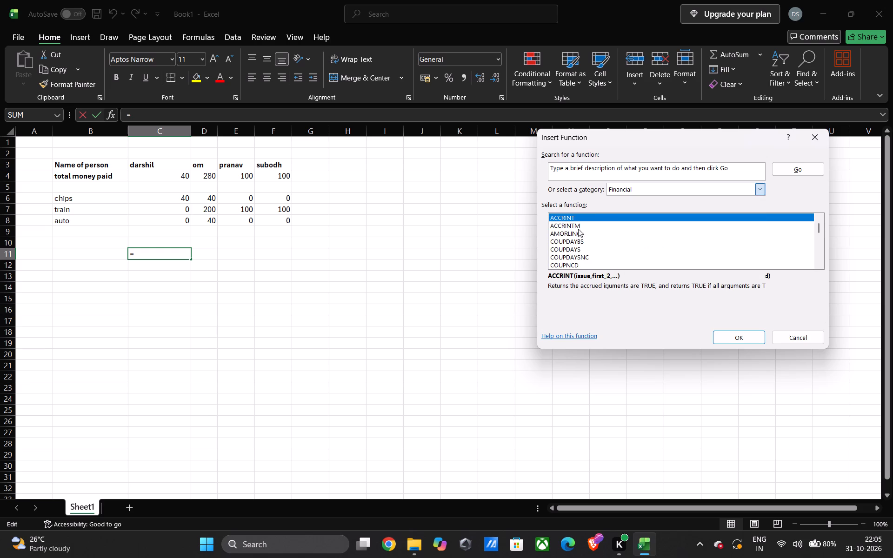
pyautogui.scroll(-1, 568, 255)
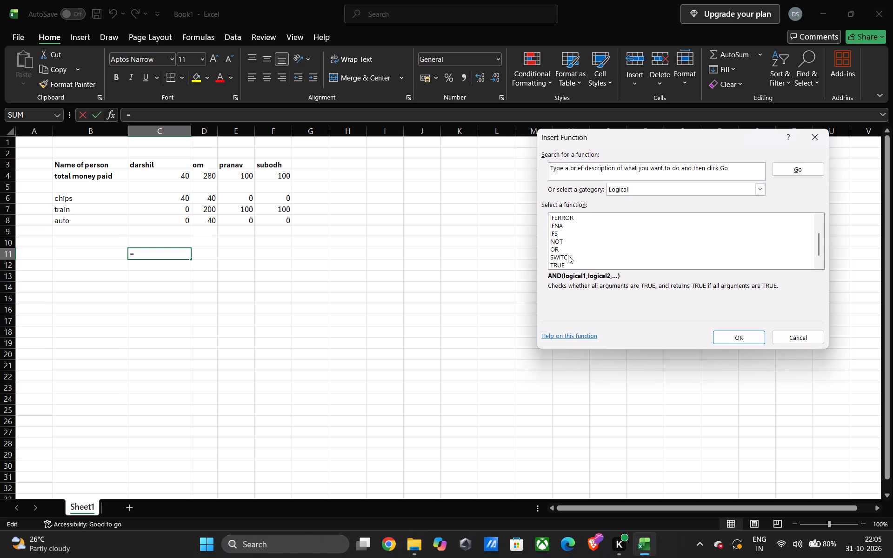
pyautogui.scroll(-5, 567, 259)
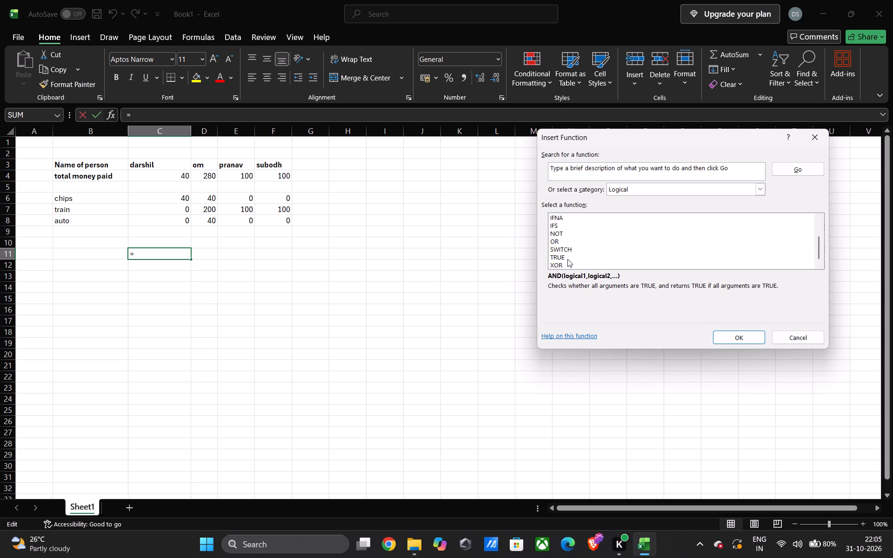
pyautogui.scroll(3, 567, 259)
pyautogui.click(623, 192)
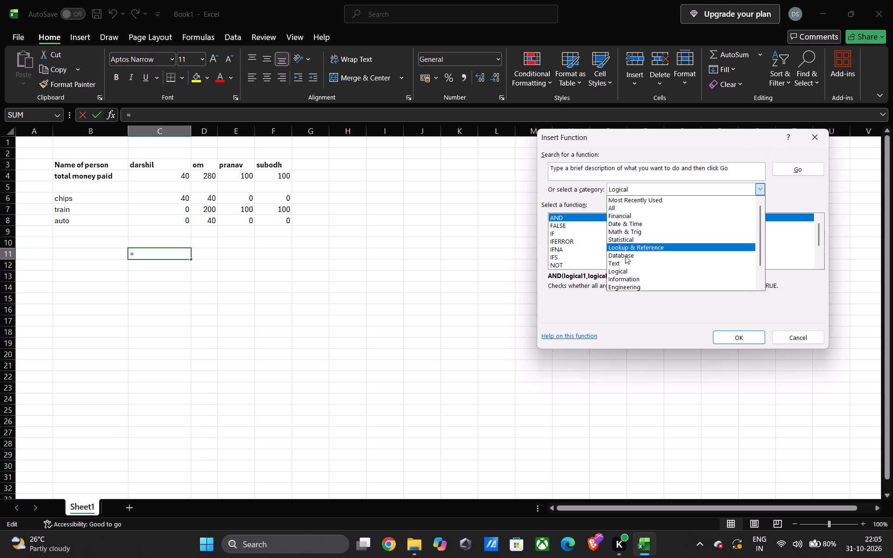
pyautogui.click(625, 286)
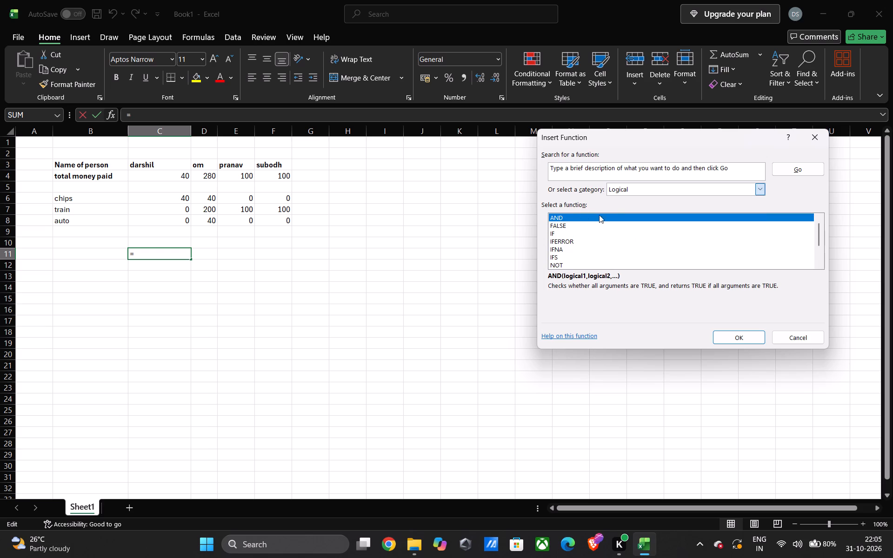
pyautogui.click(586, 228)
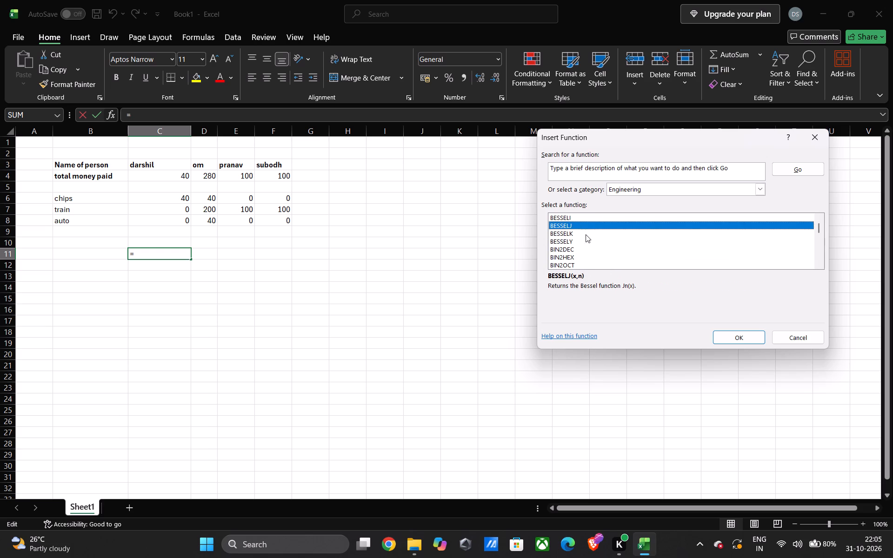
pyautogui.click(583, 213)
pyautogui.click(626, 191)
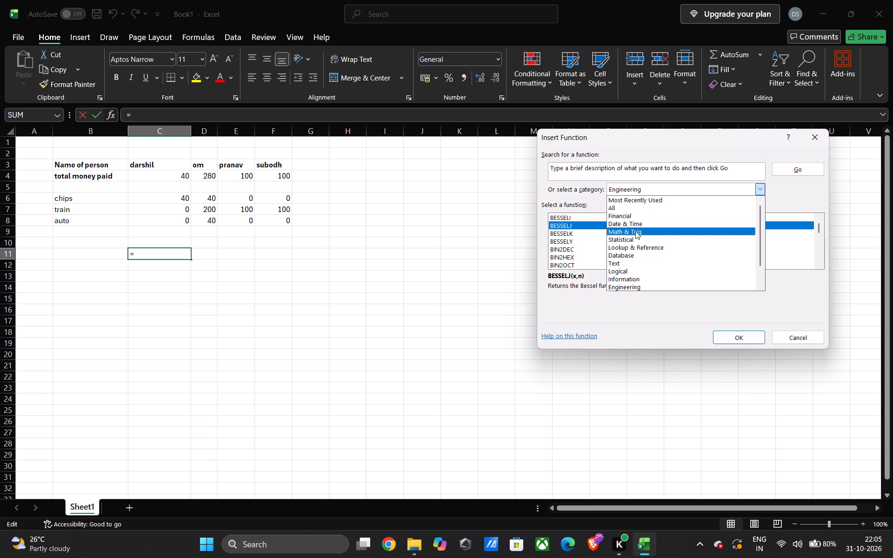
pyautogui.click(635, 231)
pyautogui.click(578, 236)
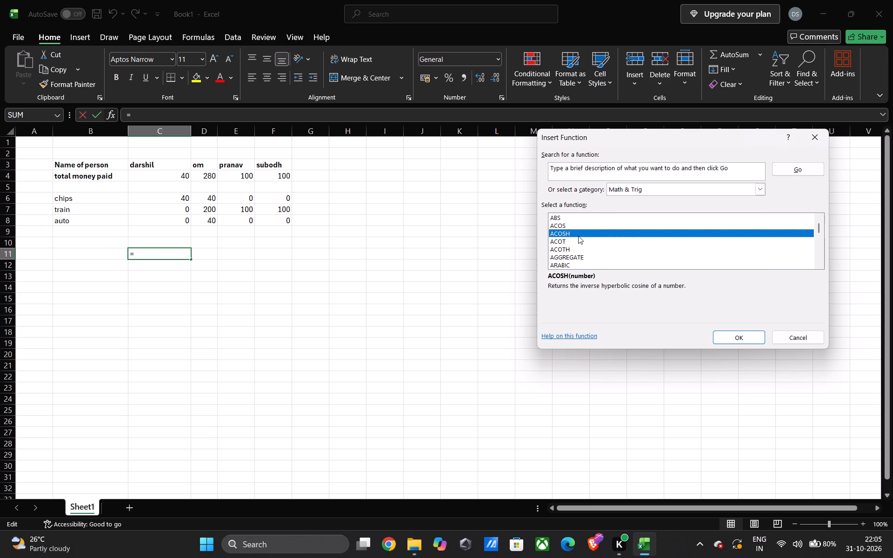
pyautogui.click(612, 193)
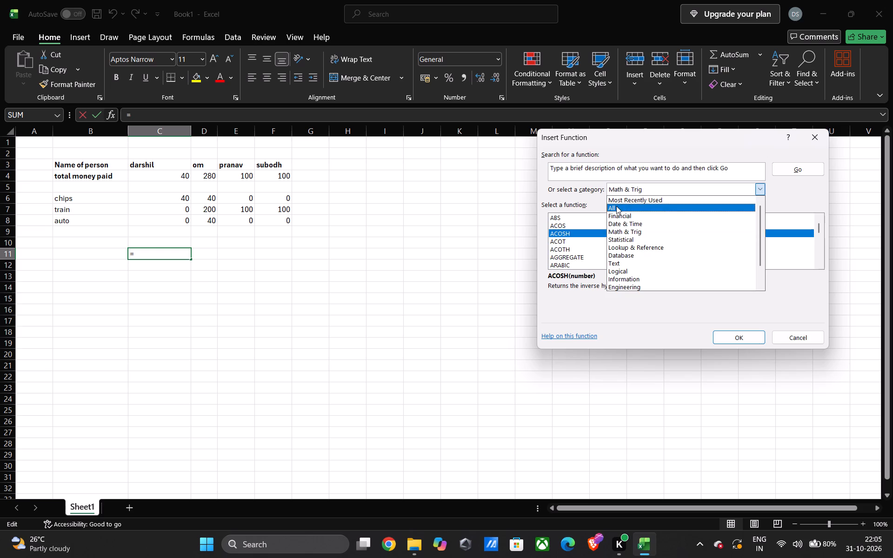
pyautogui.click(616, 277)
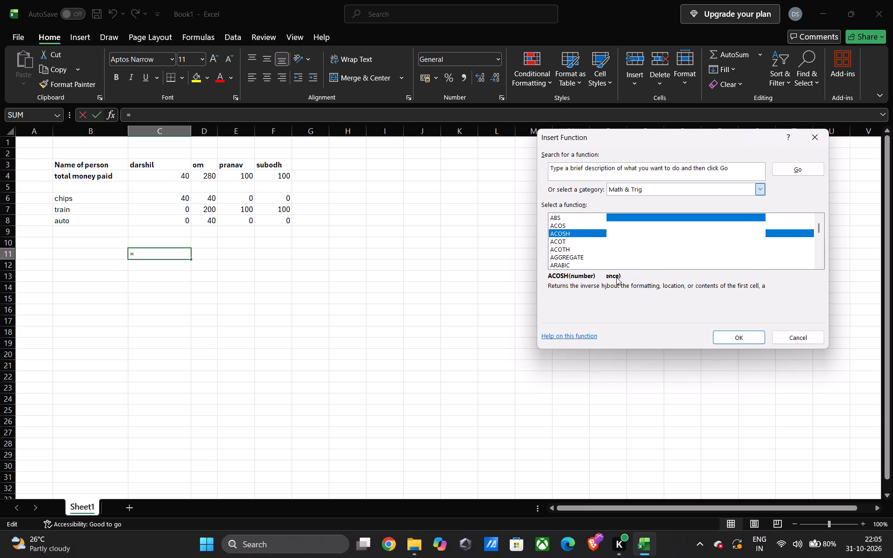
pyautogui.click(575, 229)
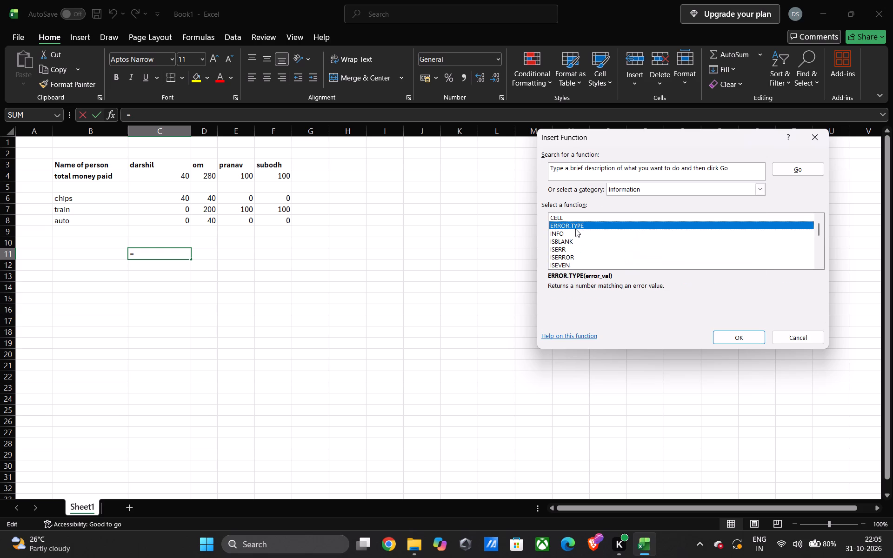
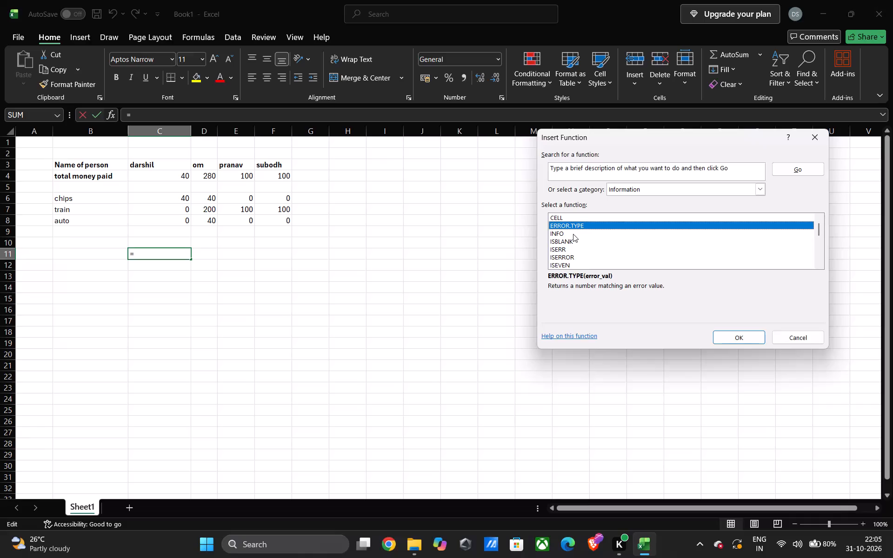
# Check the descriptions of the CELL and ISLOGICAL functions in the Information category and leave C11 without a function.
pyautogui.click(574, 214)
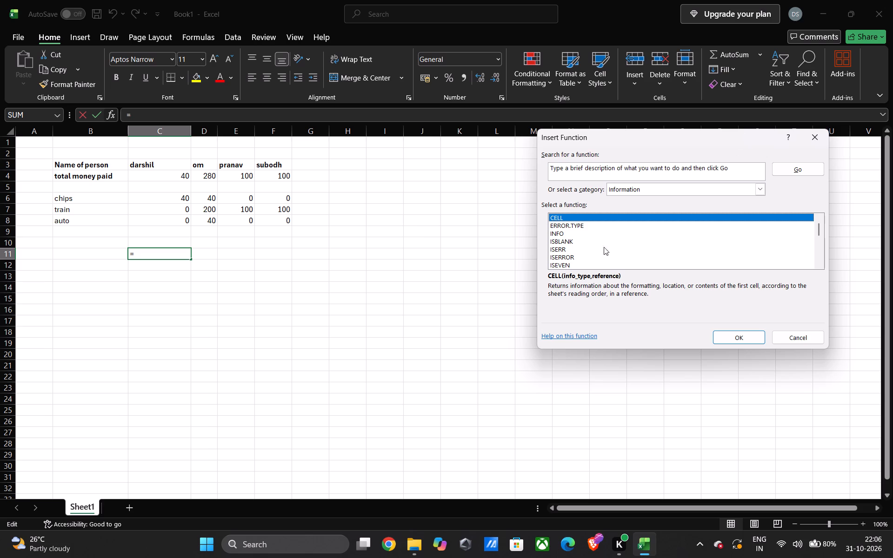
pyautogui.scroll(-1, 556, 255)
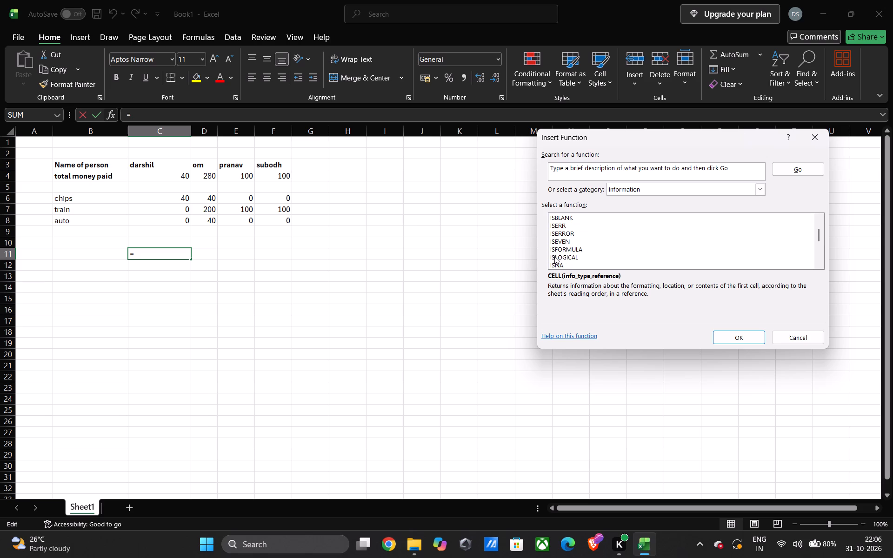
pyautogui.click(582, 258)
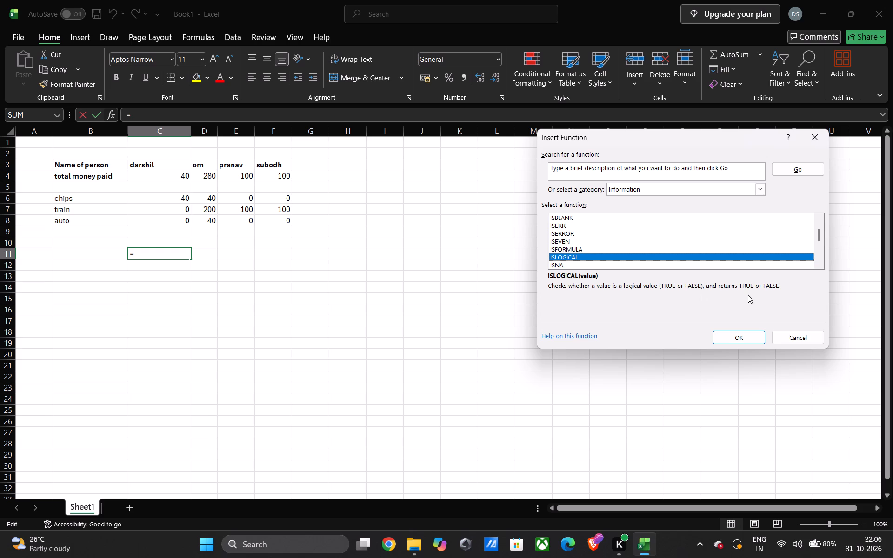
pyautogui.click(811, 140)
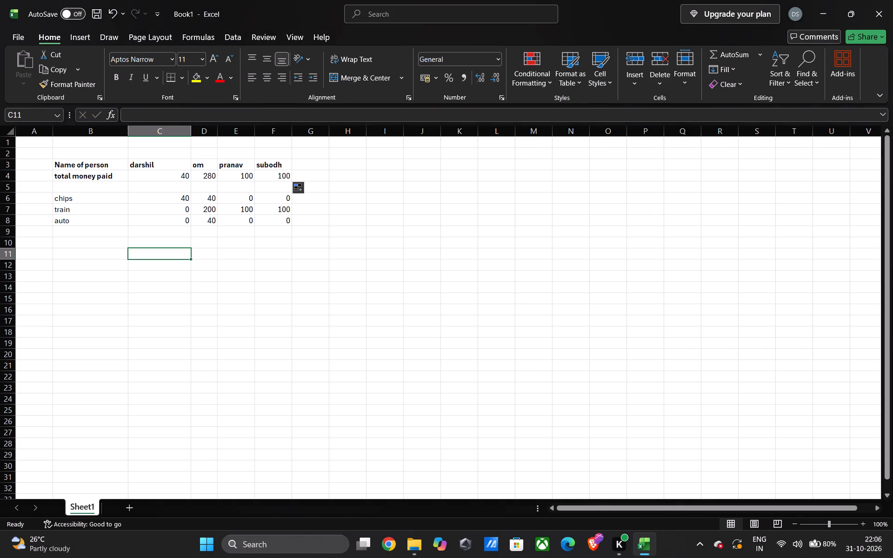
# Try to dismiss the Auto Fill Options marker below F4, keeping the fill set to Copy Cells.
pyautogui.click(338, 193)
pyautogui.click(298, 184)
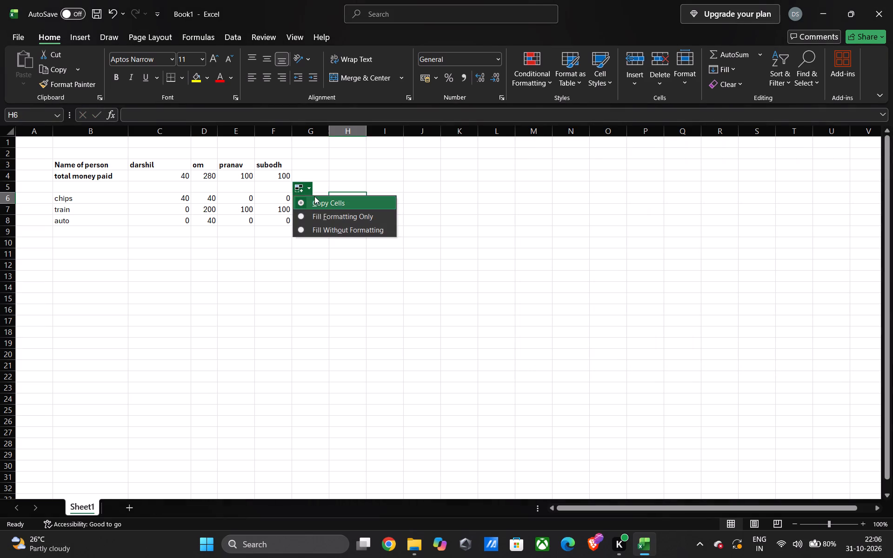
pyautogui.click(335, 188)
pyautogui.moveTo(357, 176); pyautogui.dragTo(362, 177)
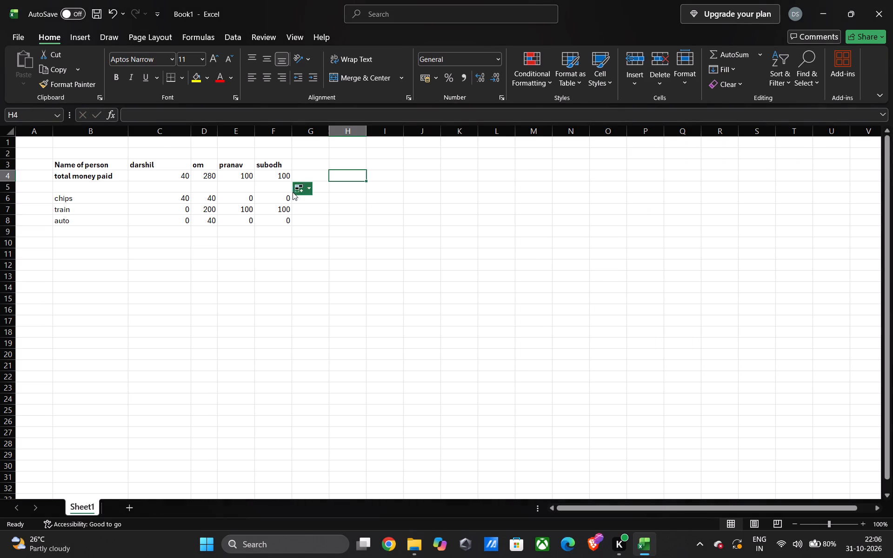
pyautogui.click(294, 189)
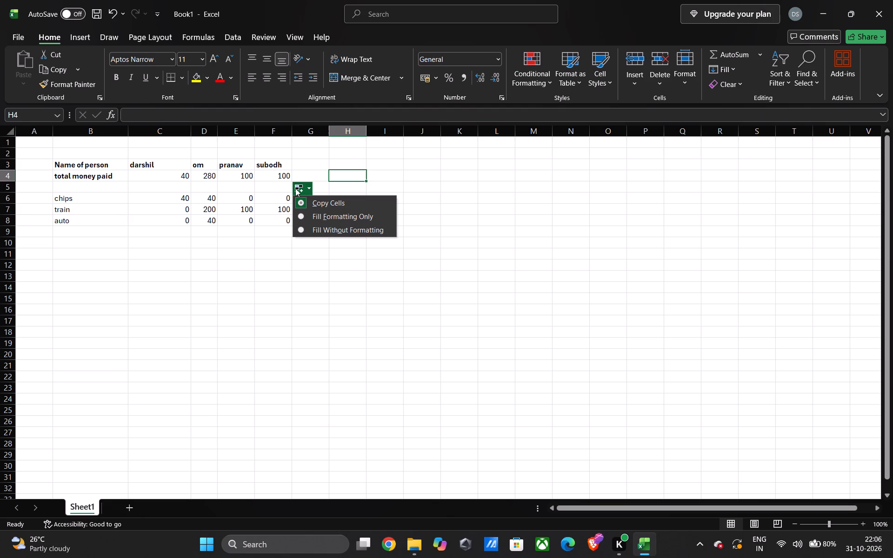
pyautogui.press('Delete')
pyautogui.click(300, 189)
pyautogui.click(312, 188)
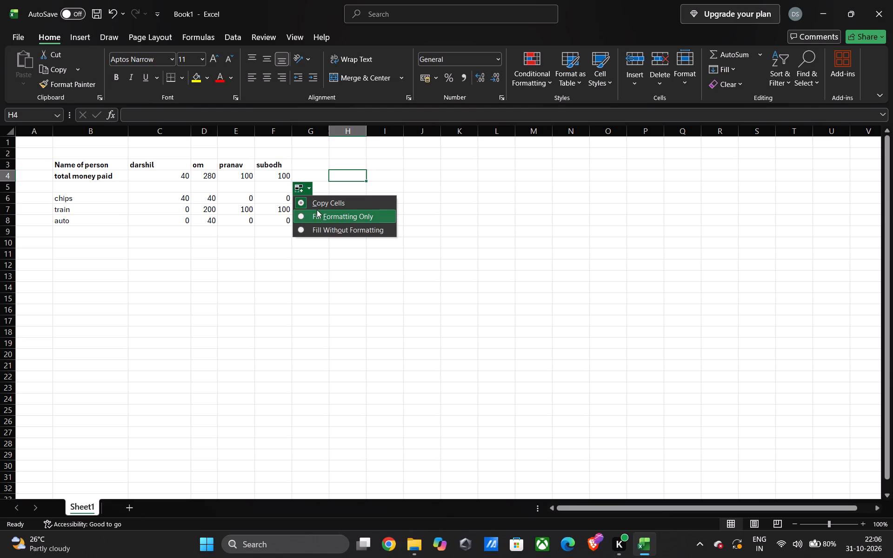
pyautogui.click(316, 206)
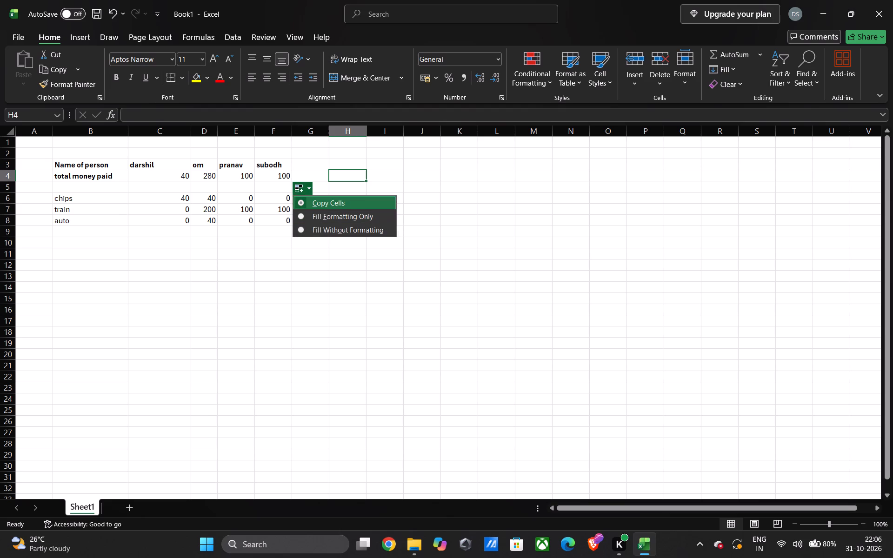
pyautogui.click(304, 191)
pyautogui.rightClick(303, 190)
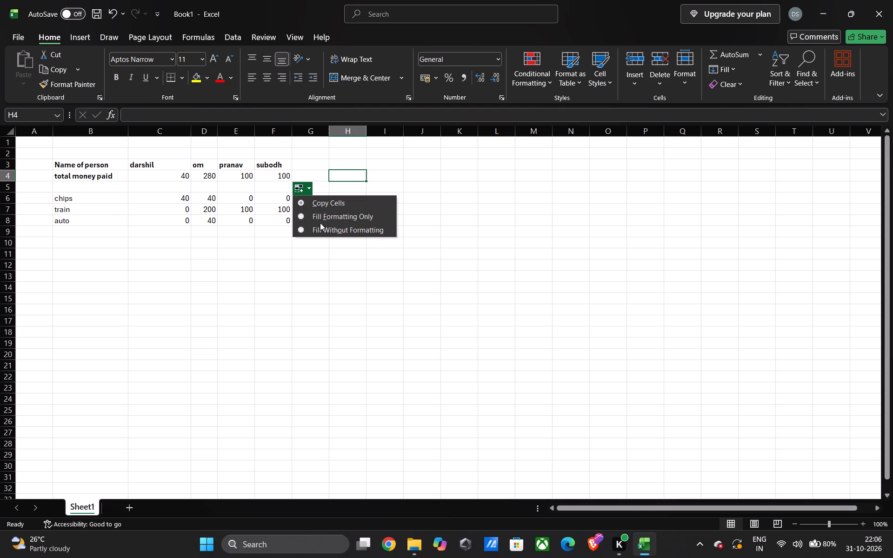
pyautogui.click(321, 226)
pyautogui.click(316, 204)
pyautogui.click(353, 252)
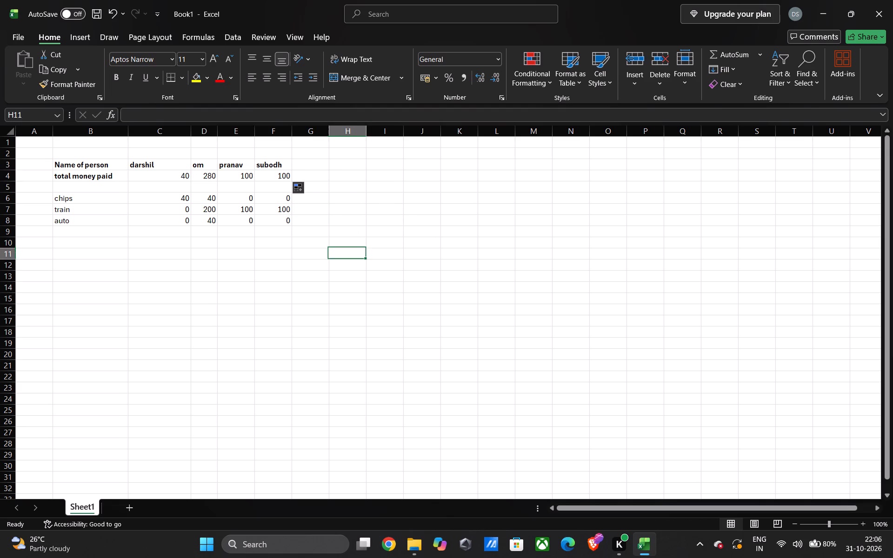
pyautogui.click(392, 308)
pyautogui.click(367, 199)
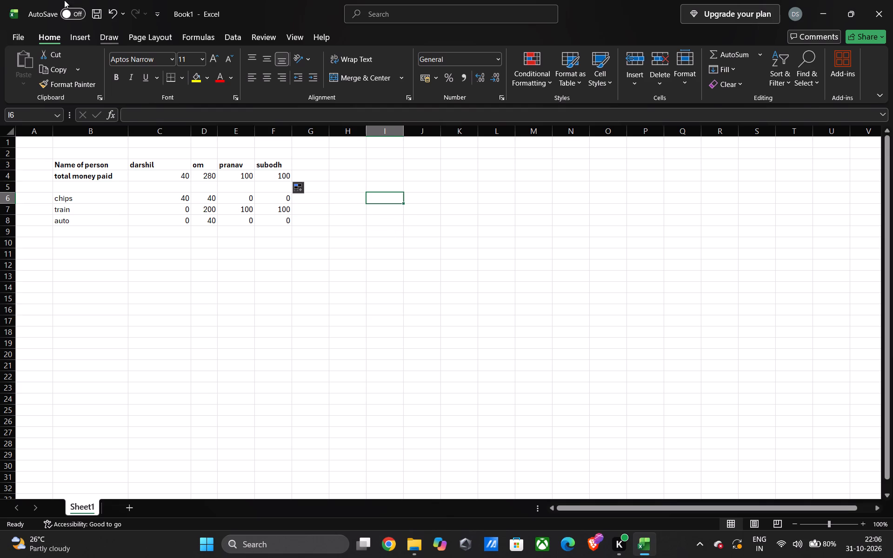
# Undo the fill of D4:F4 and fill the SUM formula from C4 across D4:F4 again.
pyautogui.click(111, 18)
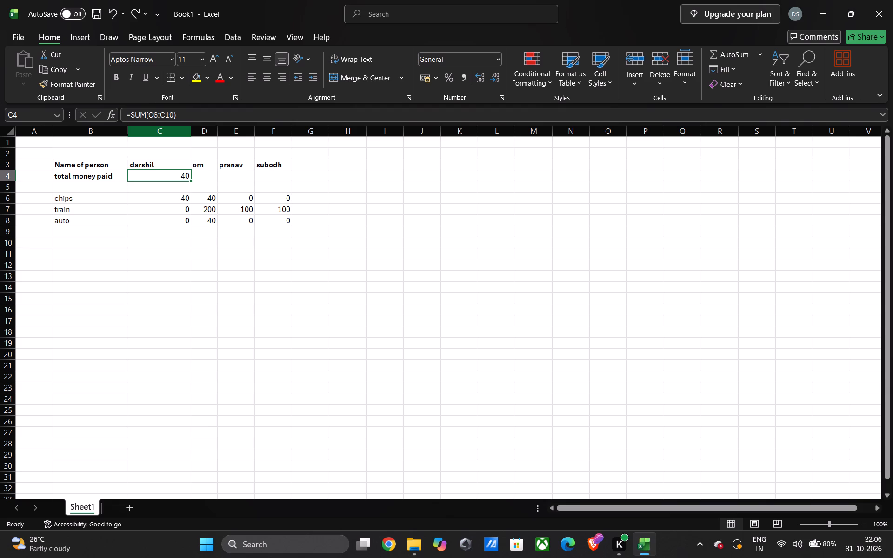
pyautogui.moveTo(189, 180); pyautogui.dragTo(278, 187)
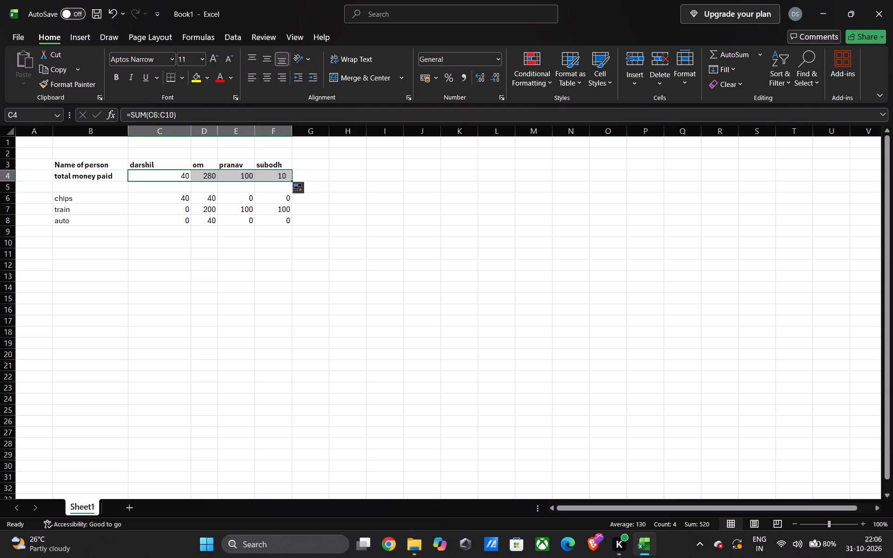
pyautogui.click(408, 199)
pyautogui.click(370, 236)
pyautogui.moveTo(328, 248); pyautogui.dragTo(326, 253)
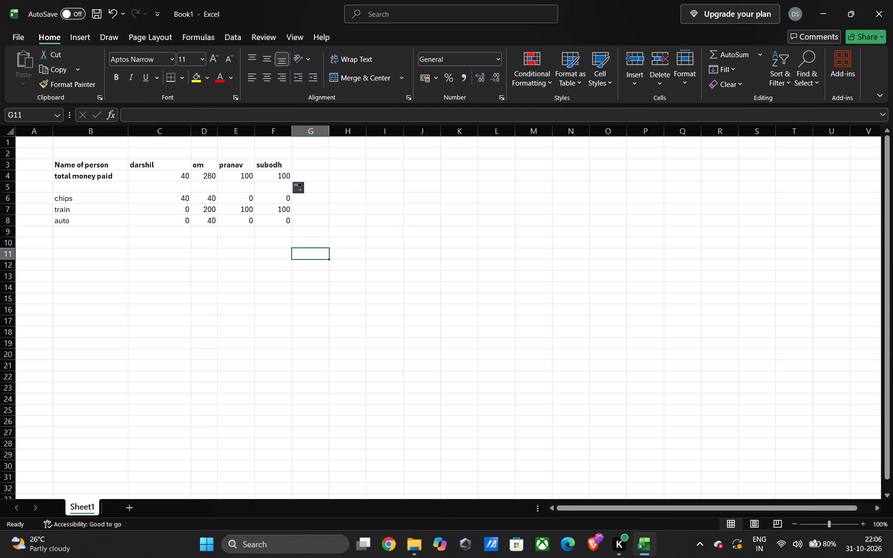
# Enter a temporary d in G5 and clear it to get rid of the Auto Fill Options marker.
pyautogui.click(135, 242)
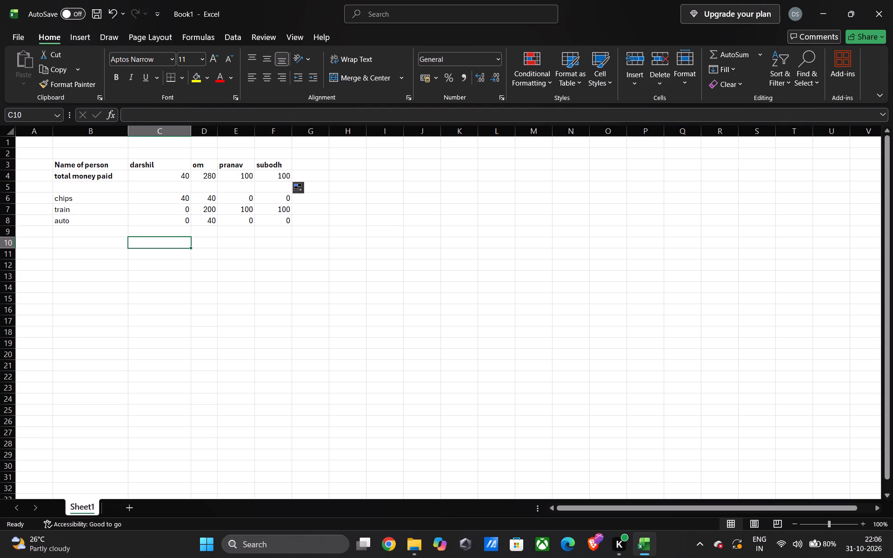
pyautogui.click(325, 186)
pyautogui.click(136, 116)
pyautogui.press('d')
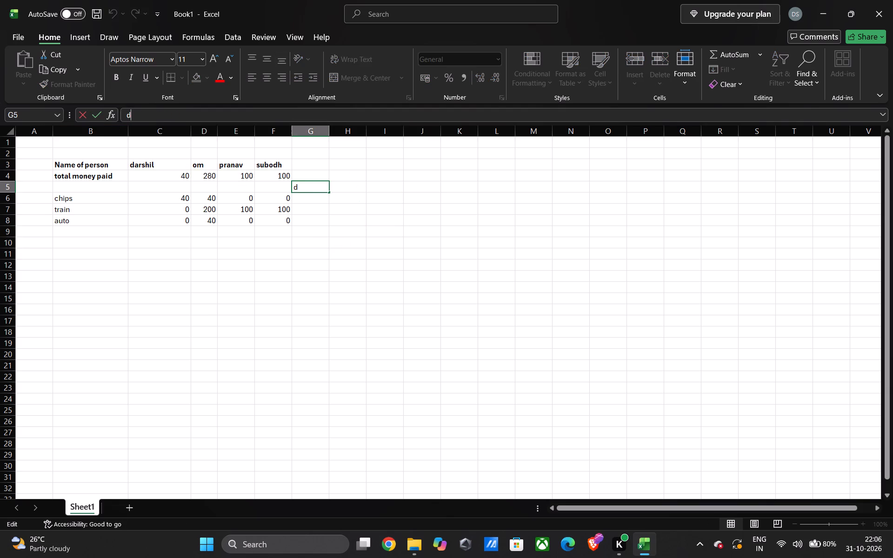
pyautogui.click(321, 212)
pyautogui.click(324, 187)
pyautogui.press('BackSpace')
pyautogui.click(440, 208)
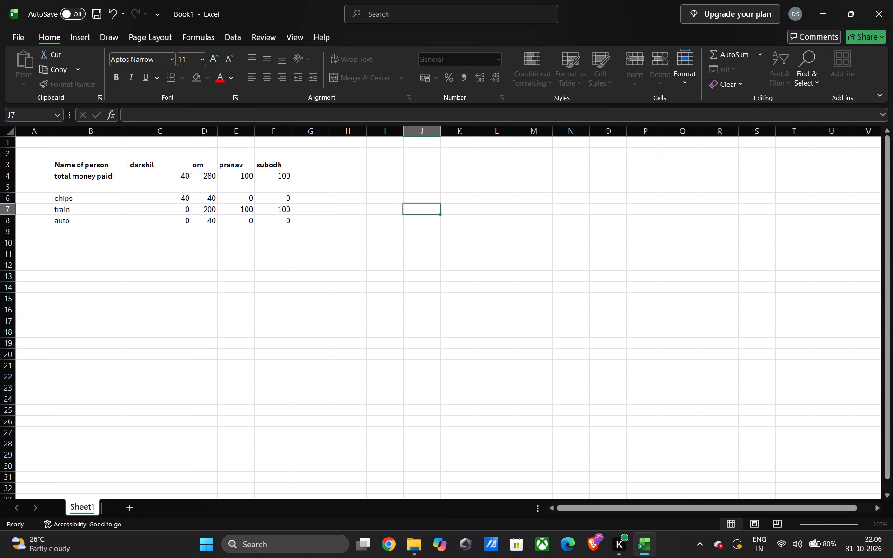
# Insert the IF function into C10 from the Most Recently Used function category.
pyautogui.click(252, 247)
pyautogui.click(158, 249)
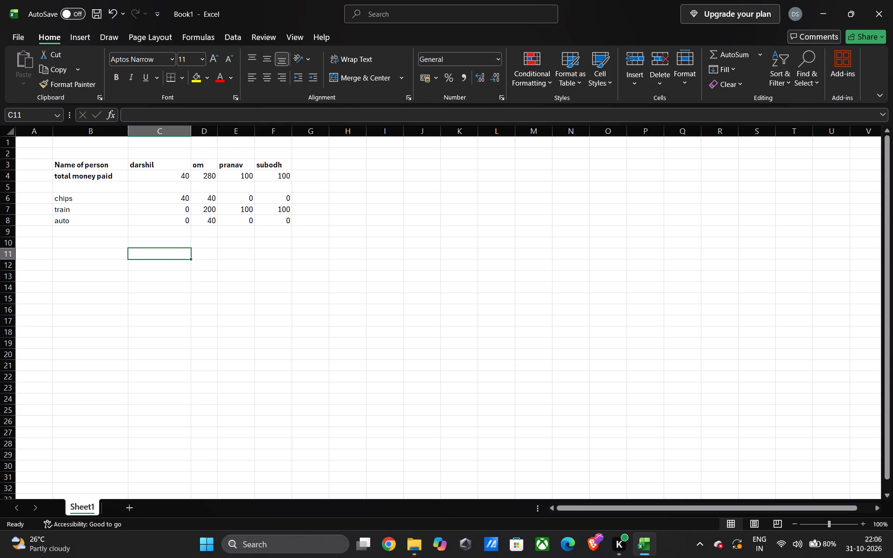
pyautogui.click(176, 242)
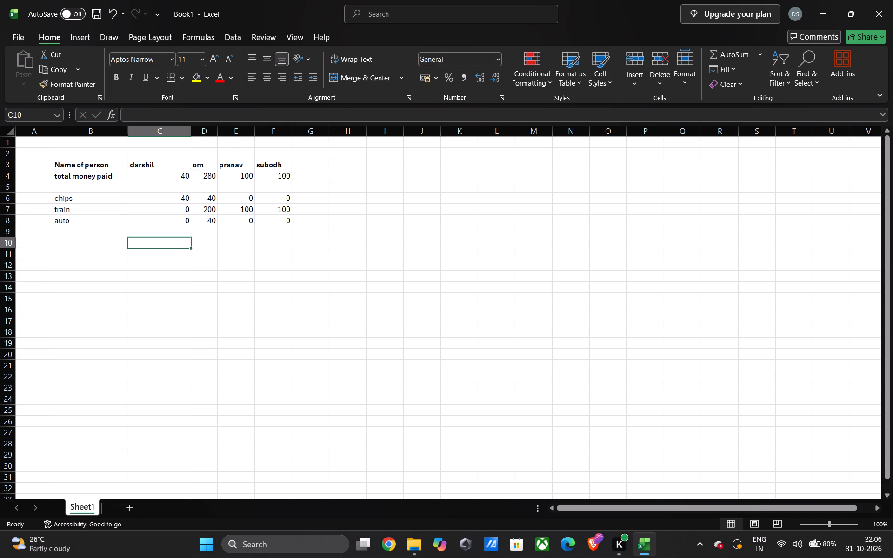
pyautogui.click(105, 115)
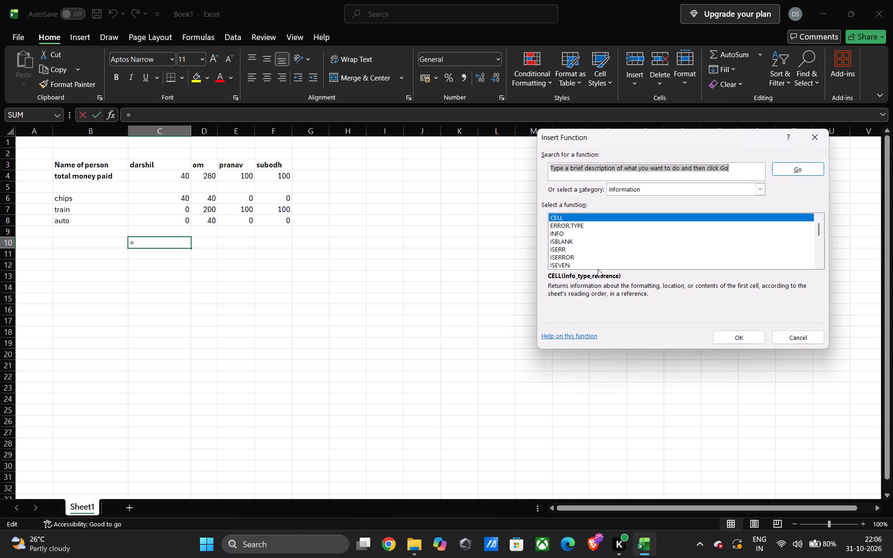
pyautogui.click(625, 188)
pyautogui.click(631, 209)
pyautogui.click(629, 193)
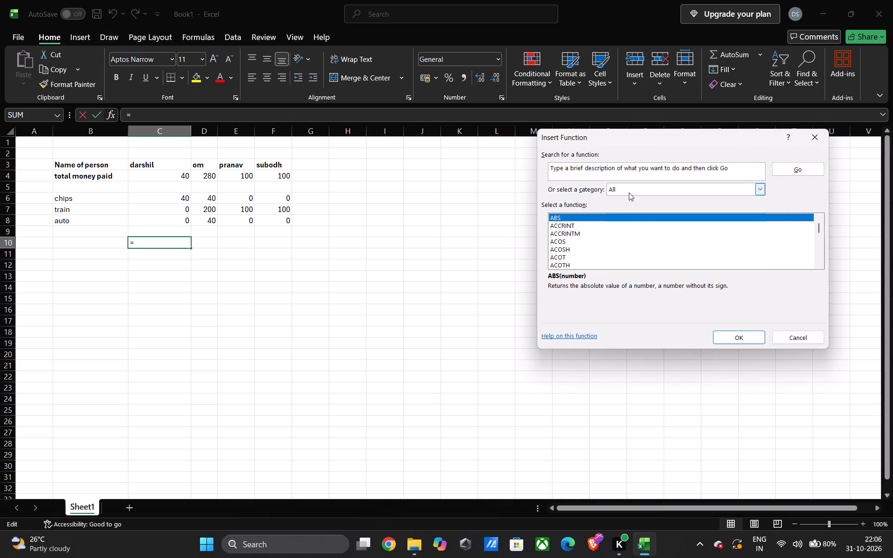
pyautogui.click(628, 200)
pyautogui.click(560, 224)
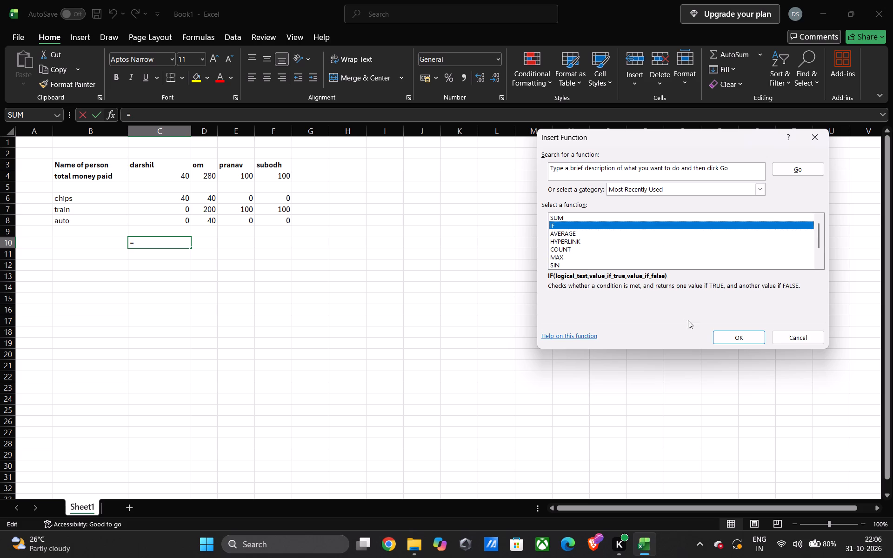
pyautogui.click(728, 340)
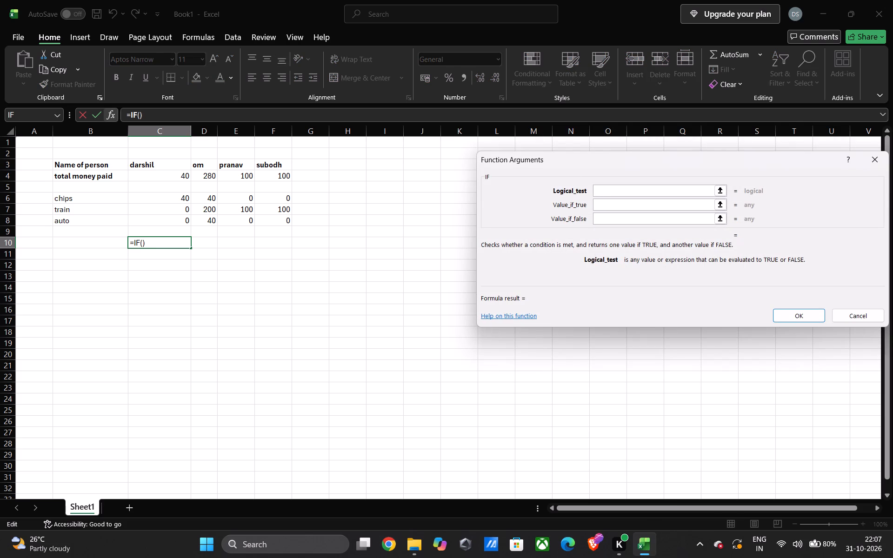
# Set the IF function's Logical_test to C6:C8 = 0, covering darshil's chips, train and auto amounts.
pyautogui.moveTo(172, 198); pyautogui.dragTo(173, 221)
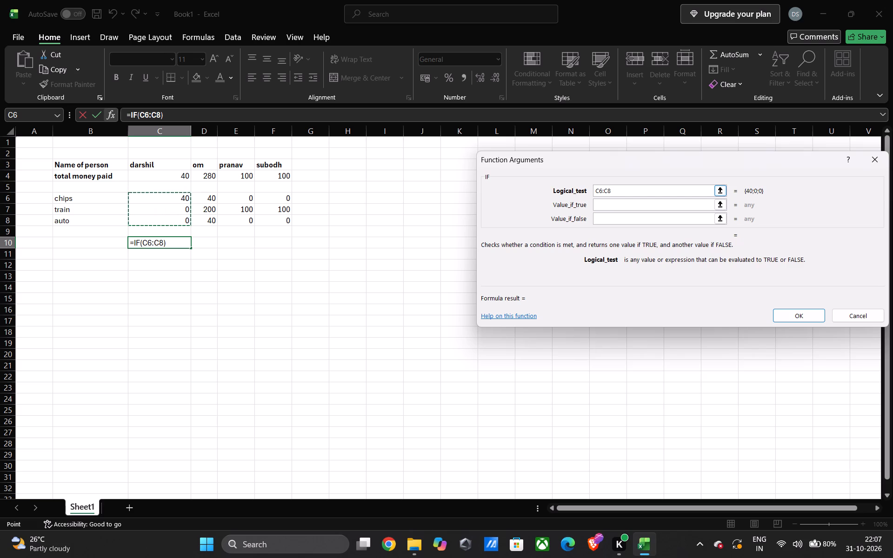
pyautogui.press('space')
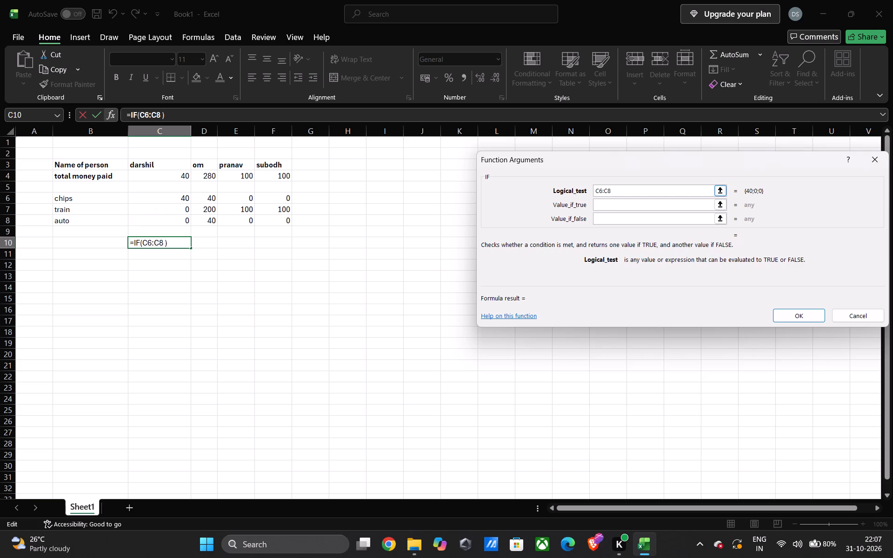
pyautogui.press('0')
pyautogui.press('BackSpace')
pyautogui.press('BackSpace')
pyautogui.press('space')
pyautogui.press('c')
pyautogui.press('BackSpace')
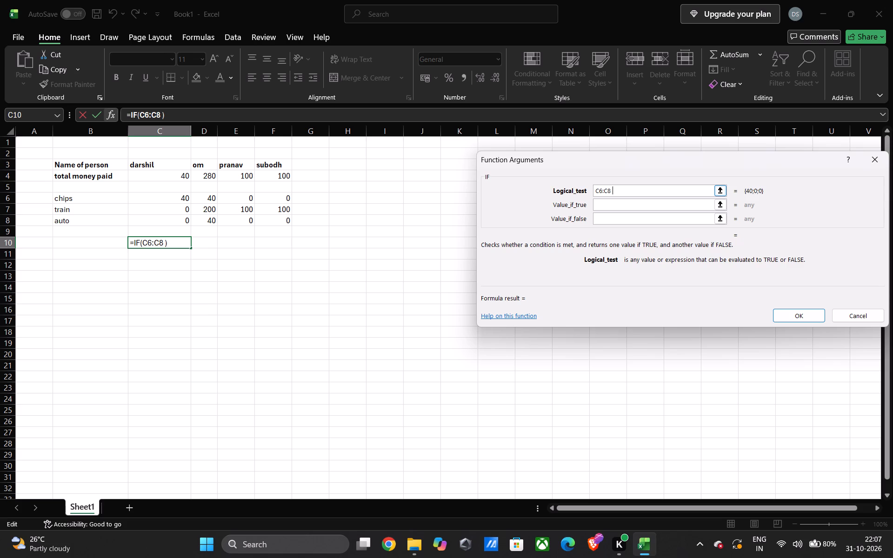
pyautogui.press('=')
pyautogui.press('space')
pyautogui.press('0')
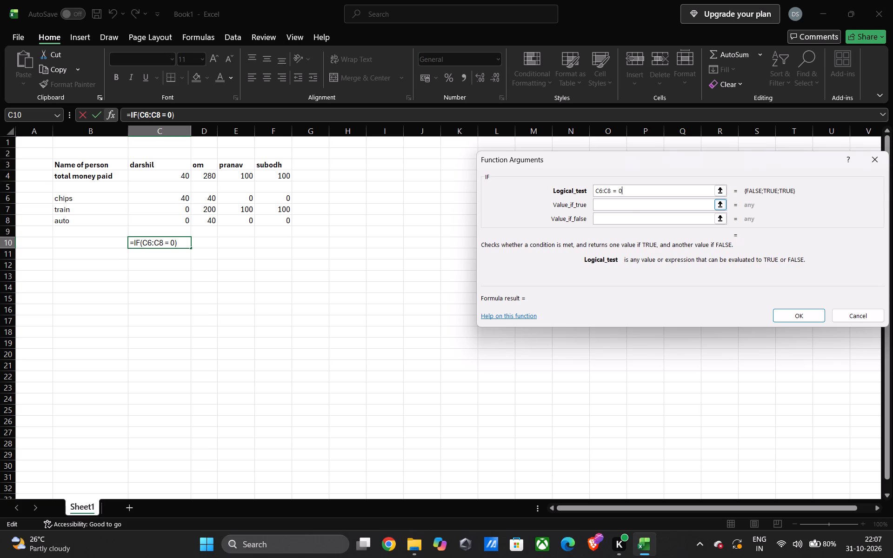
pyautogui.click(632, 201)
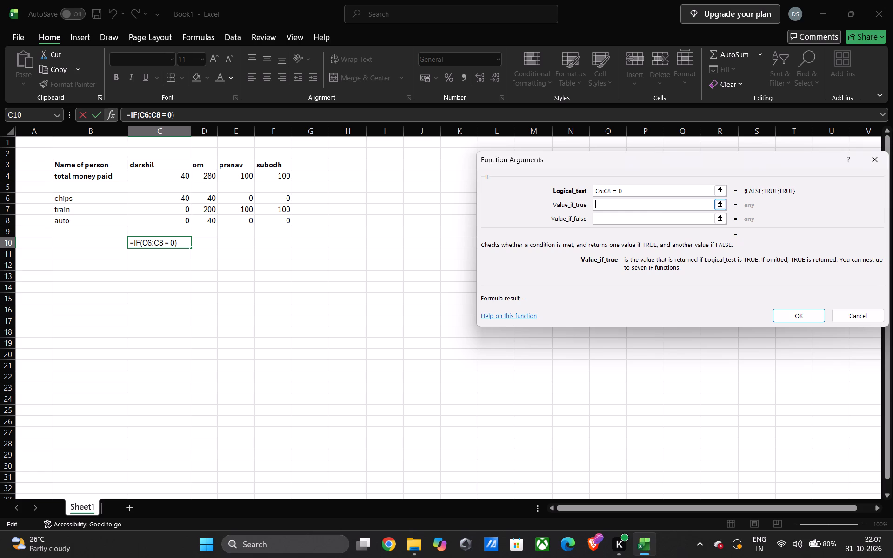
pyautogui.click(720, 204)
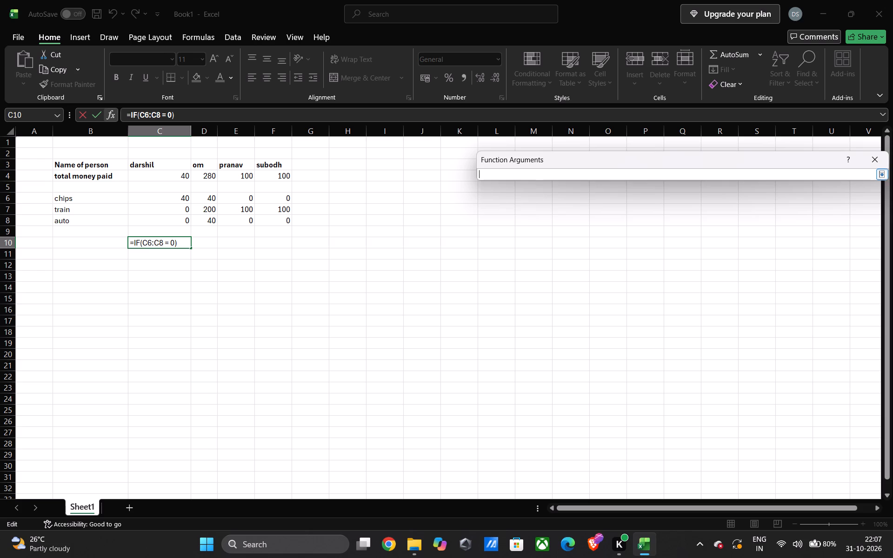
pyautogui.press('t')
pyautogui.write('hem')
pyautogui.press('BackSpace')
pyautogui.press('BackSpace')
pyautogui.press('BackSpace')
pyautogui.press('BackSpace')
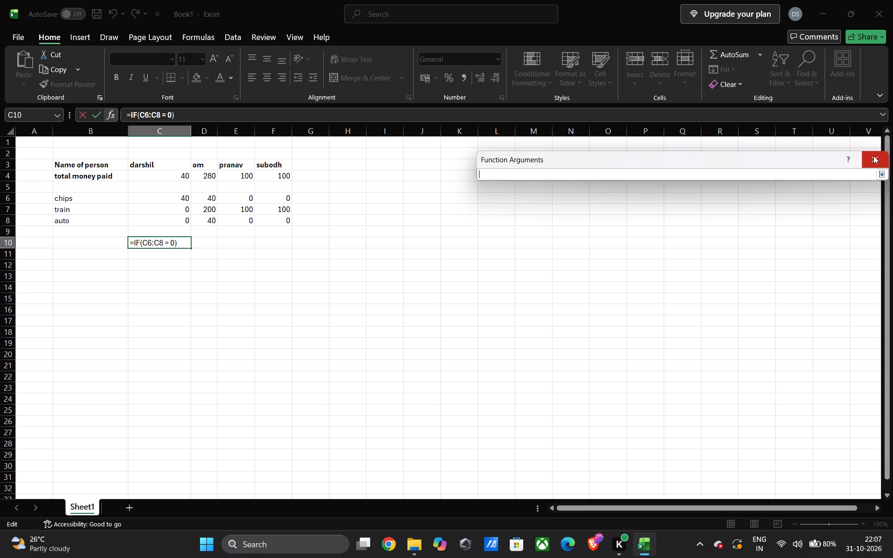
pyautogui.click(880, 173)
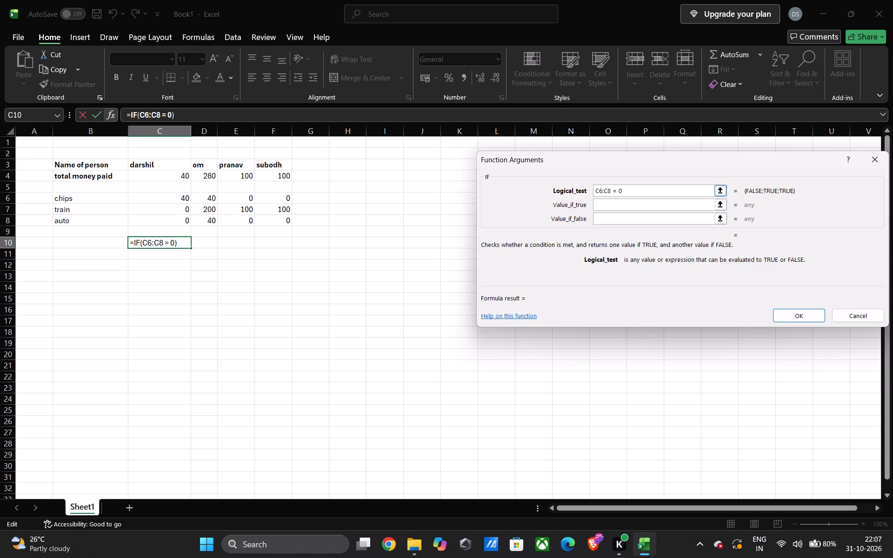
# Set the IF function's Value_if_true to the text then show the cell with vaue 0.
pyautogui.click(696, 207)
pyautogui.write('then')
pyautogui.press('space')
pyautogui.press('s')
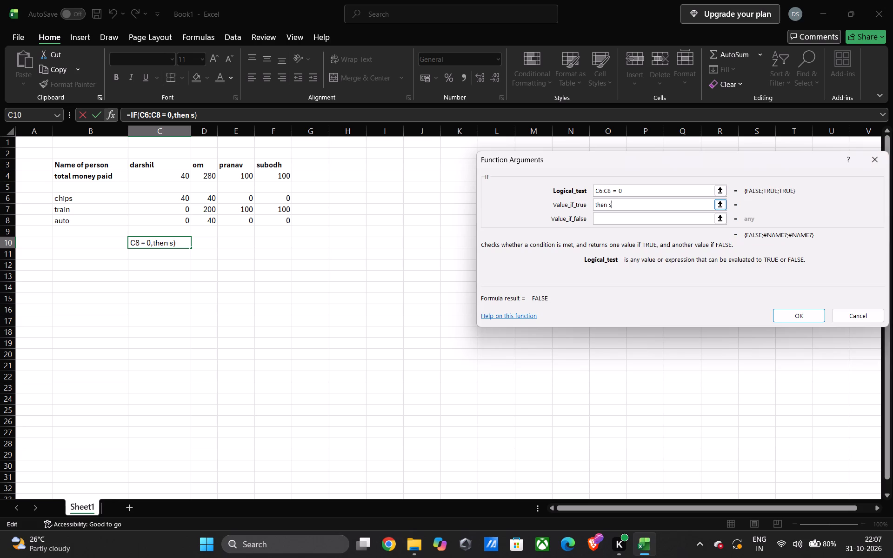
pyautogui.write('ho')
pyautogui.write('w')
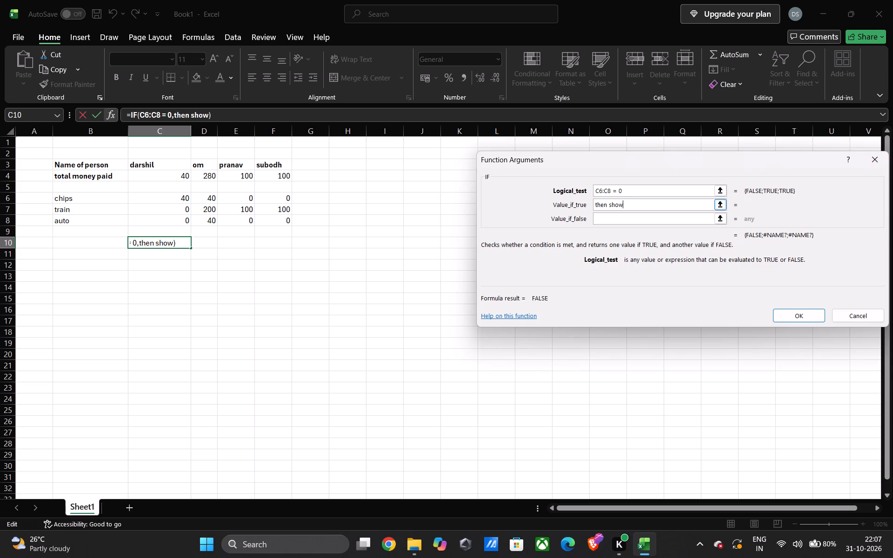
pyautogui.press('space')
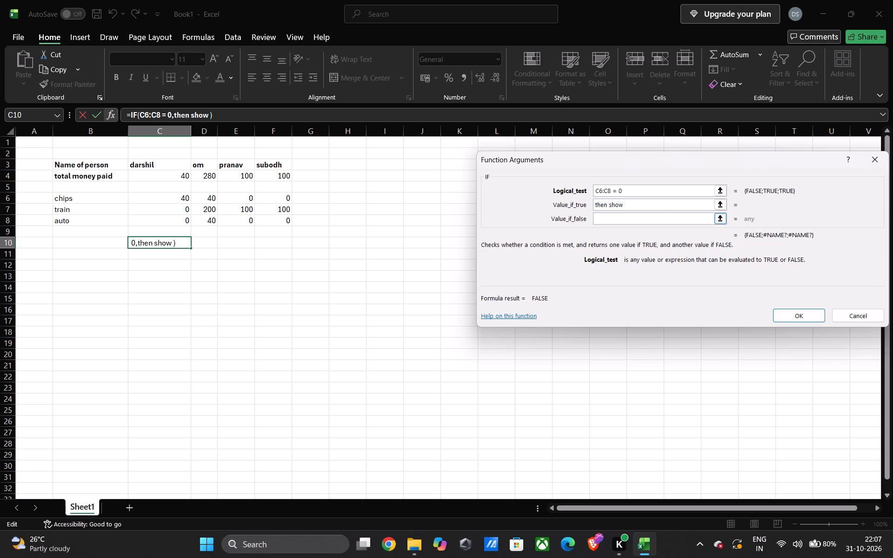
pyautogui.write('th')
pyautogui.press('e')
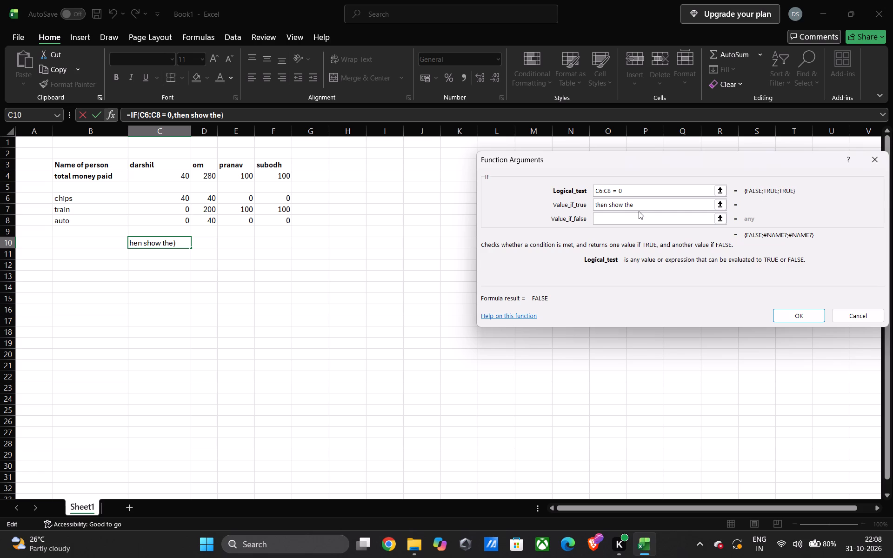
pyautogui.press('space')
pyautogui.write('cell')
pyautogui.press('space')
pyautogui.write('with va')
pyautogui.write('ue')
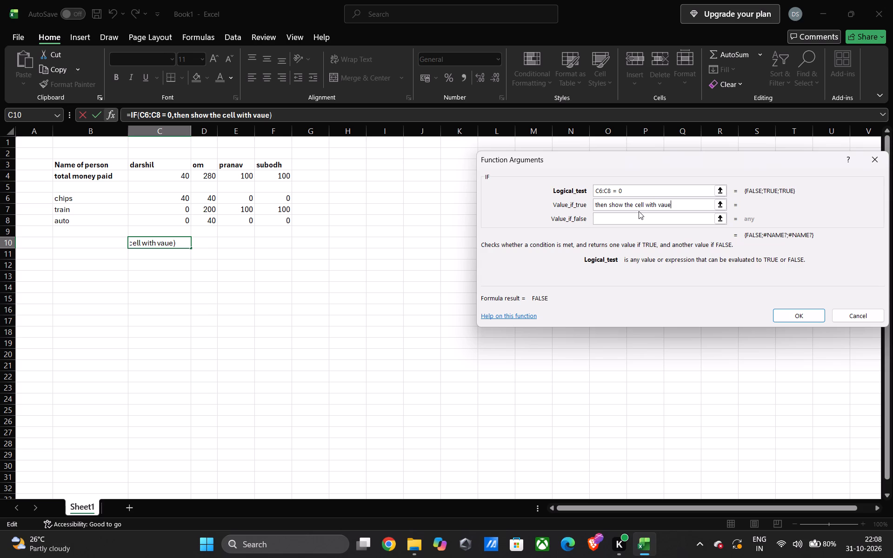
pyautogui.press('space')
pyautogui.write('0')
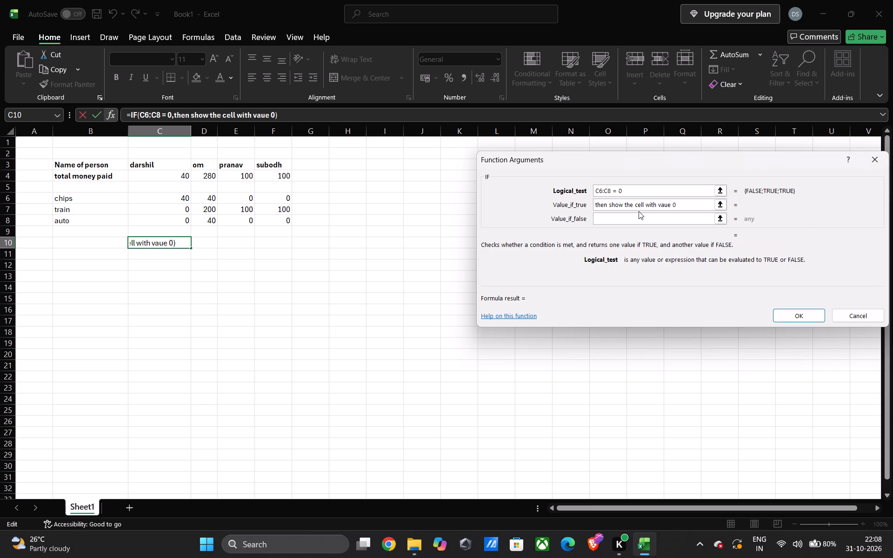
# Set the IF function's Value_if_false to do nothing and insert the completed formula into C10.
pyautogui.click(640, 215)
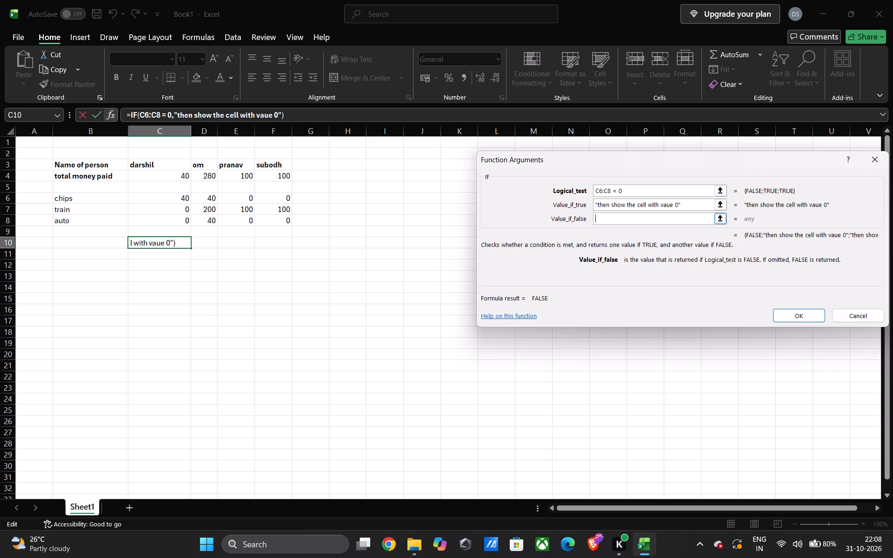
pyautogui.write('do nothing')
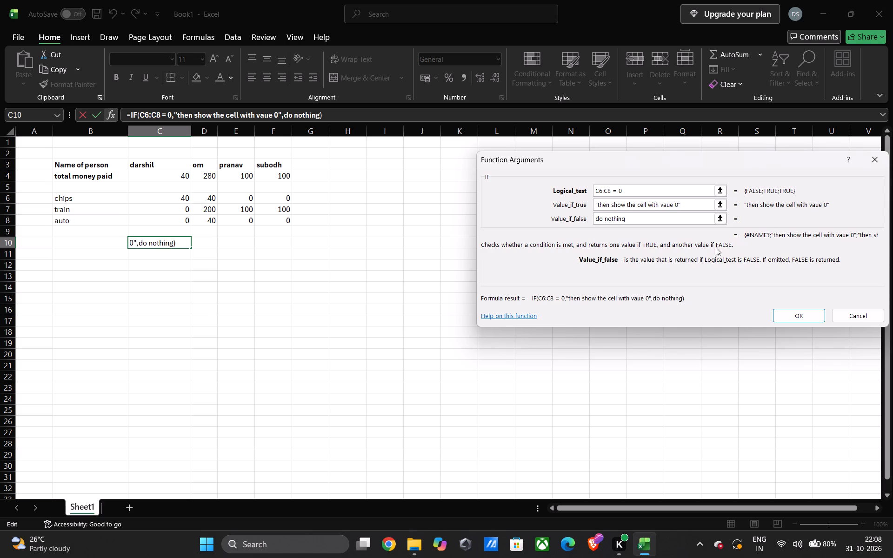
pyautogui.click(781, 312)
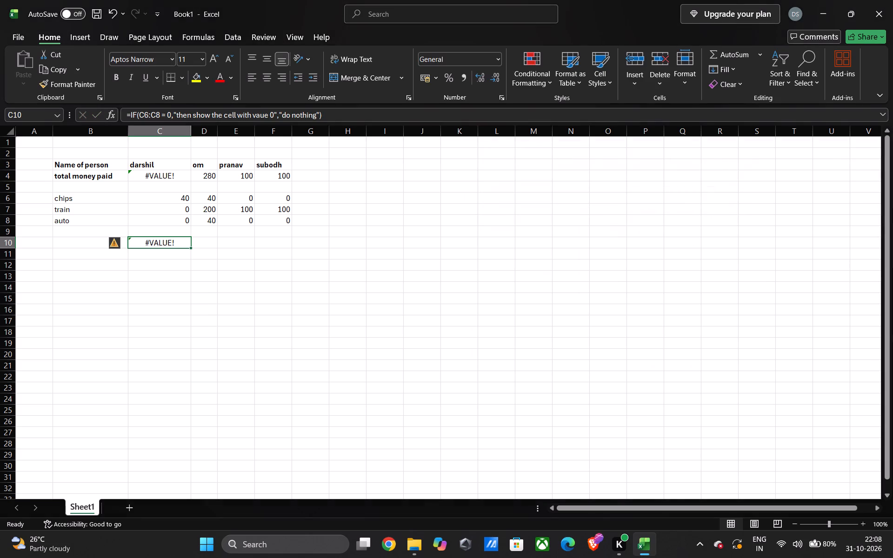
# Examine the error options for C10, darshil's amounts in C6:C8 and the range used by the SUM formula in C4.
pyautogui.click(162, 243)
pyautogui.click(116, 244)
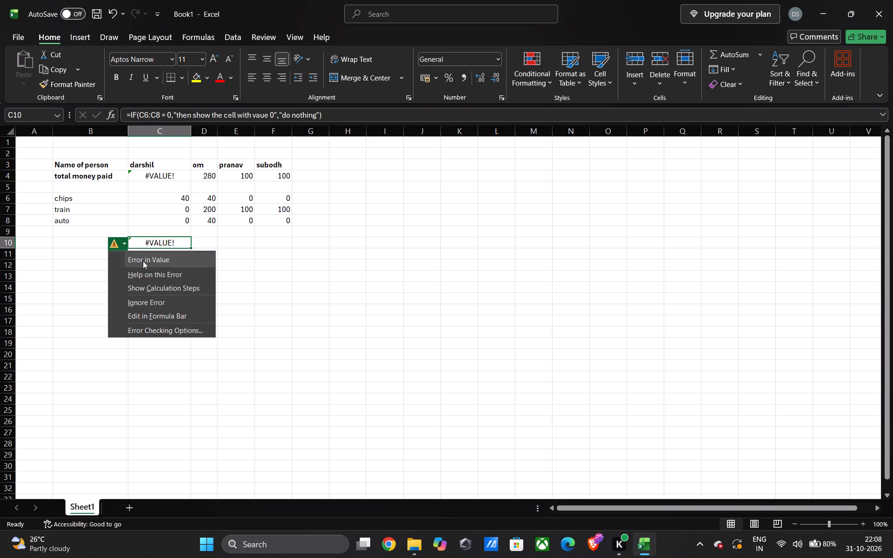
pyautogui.click(143, 261)
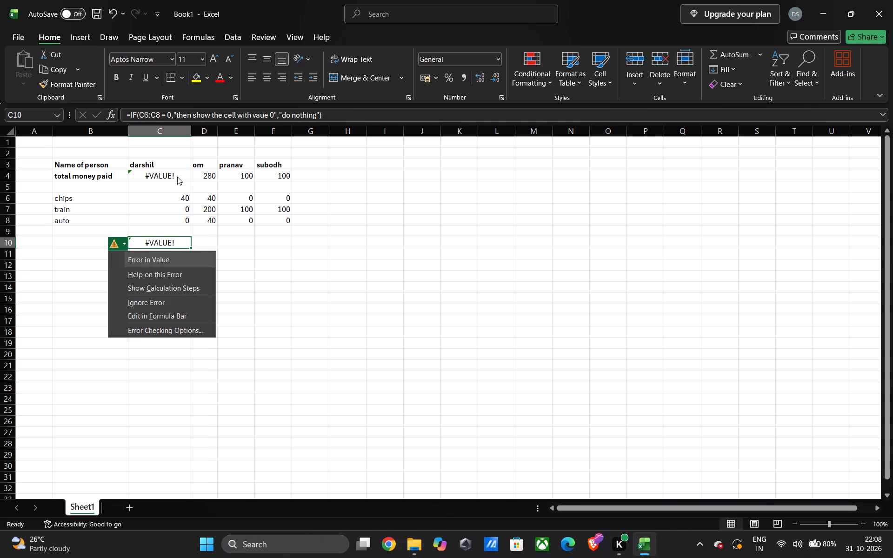
pyautogui.click(177, 176)
pyautogui.rightClick(178, 177)
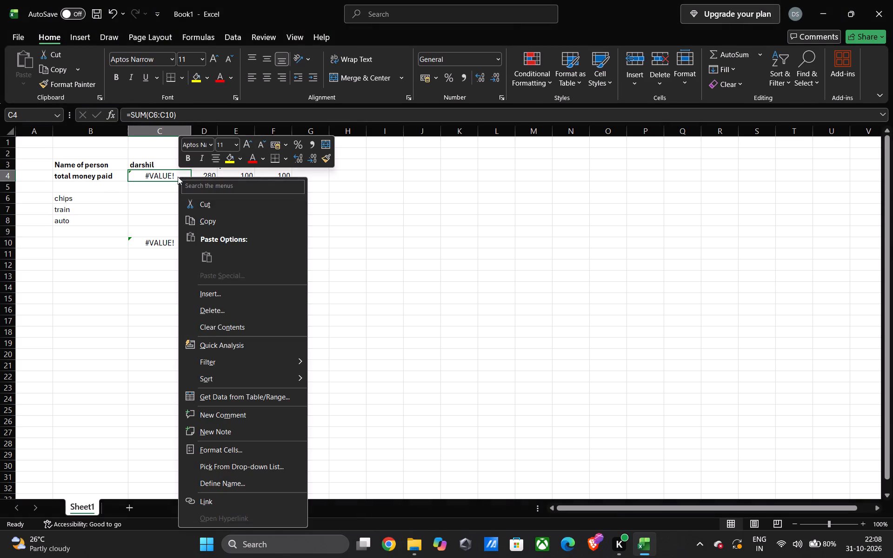
pyautogui.click(166, 188)
pyautogui.click(167, 179)
pyautogui.click(167, 175)
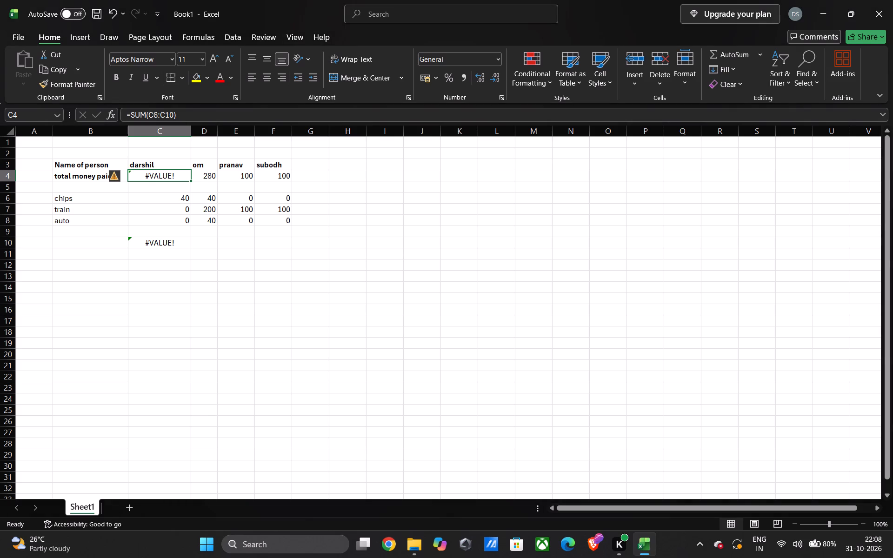
pyautogui.click(173, 201)
pyautogui.click(172, 211)
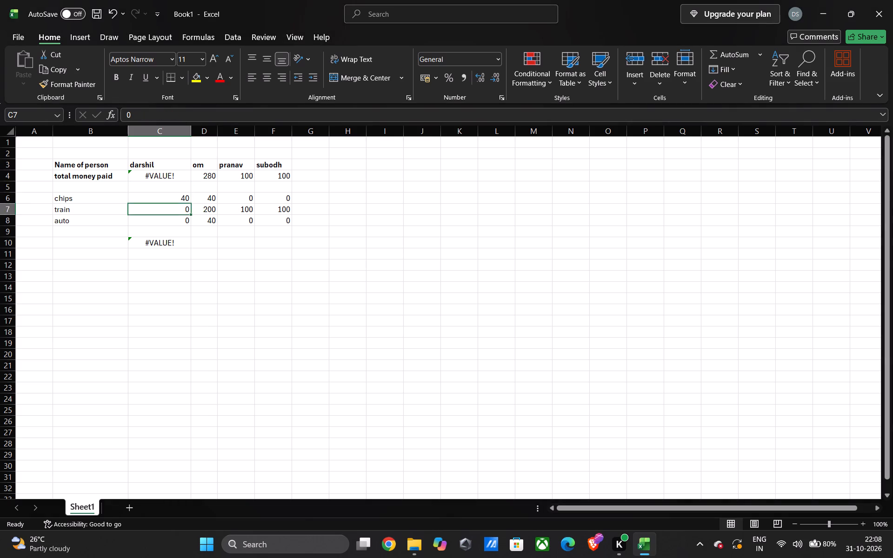
pyautogui.click(172, 220)
pyautogui.click(175, 199)
pyautogui.click(180, 173)
pyautogui.doubleClick(180, 176)
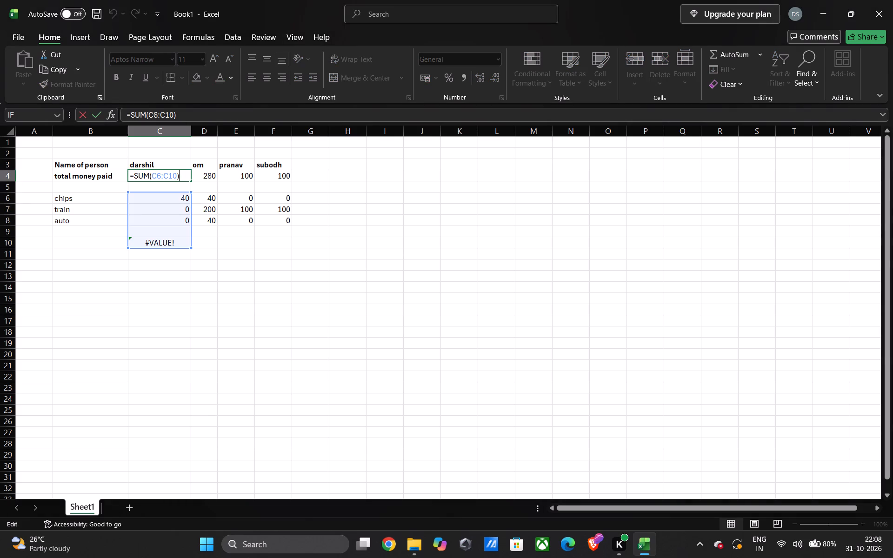
pyautogui.click(355, 297)
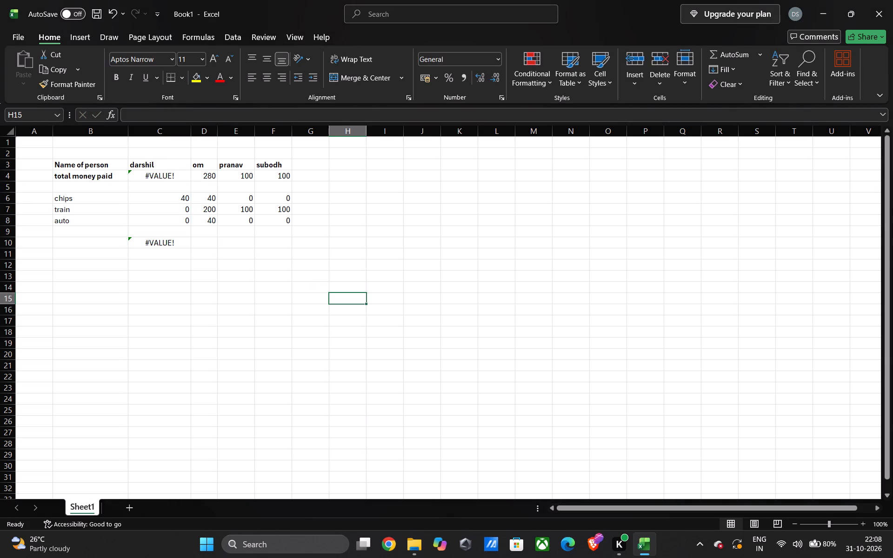
pyautogui.click(175, 176)
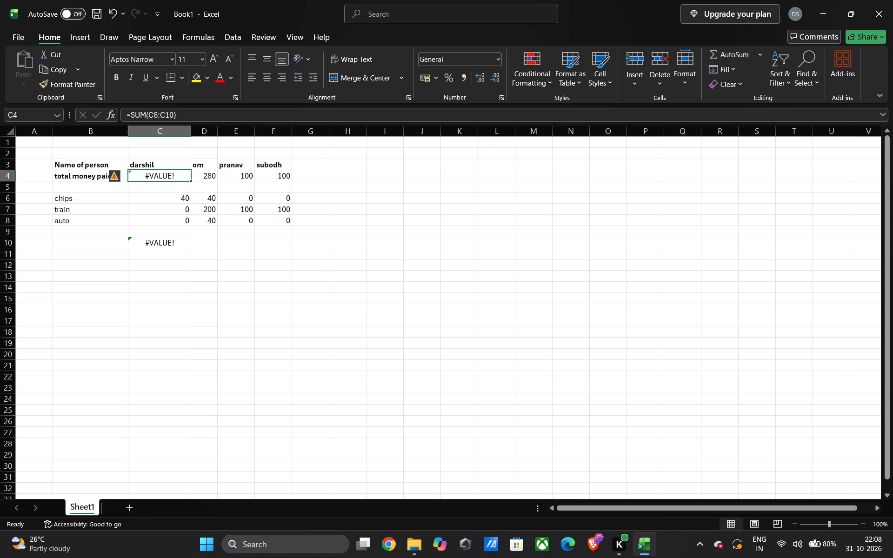
# Move the IF formula from C10 down to C12.
pyautogui.click(173, 244)
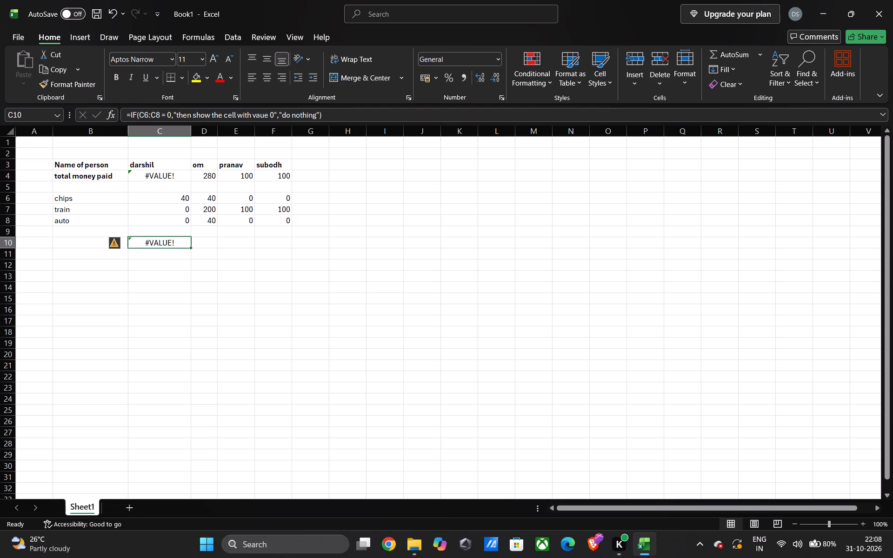
pyautogui.moveTo(182, 248); pyautogui.dragTo(164, 264)
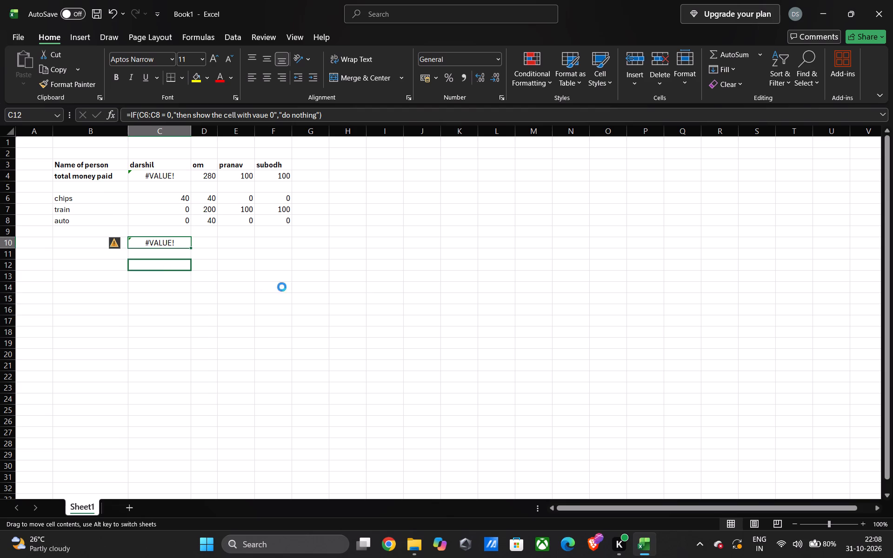
pyautogui.click(331, 301)
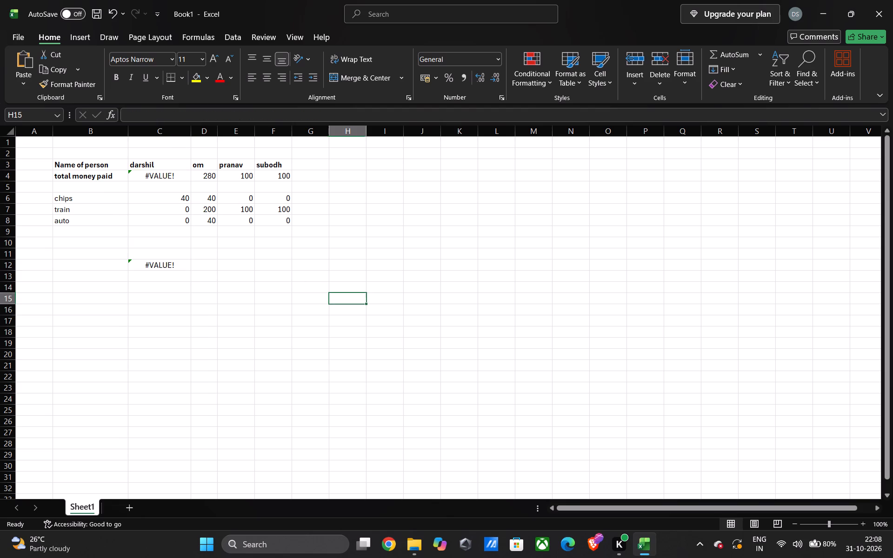
# Examine the cells in darshil's column from the total in C4 down to C11.
pyautogui.click(171, 174)
pyautogui.click(167, 232)
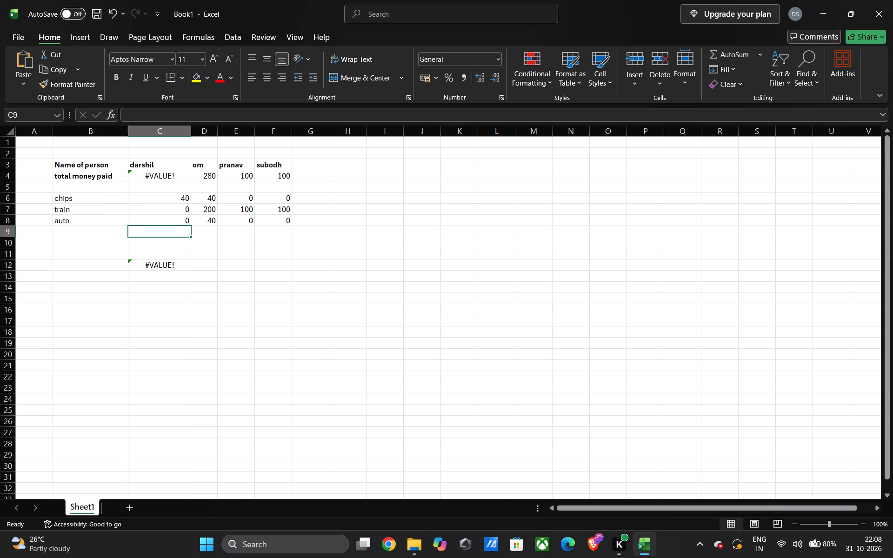
pyautogui.click(166, 247)
pyautogui.click(165, 257)
pyautogui.click(167, 245)
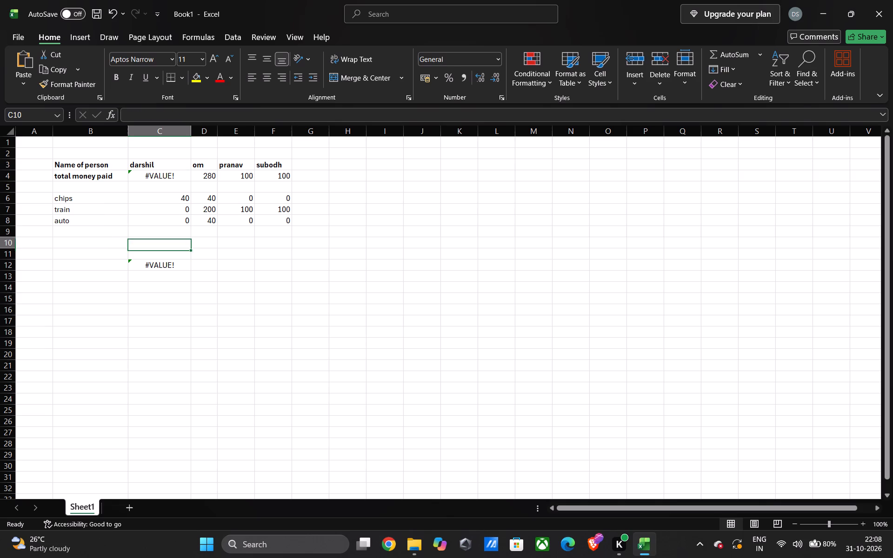
pyautogui.click(170, 232)
pyautogui.click(173, 217)
pyautogui.click(174, 211)
pyautogui.click(178, 199)
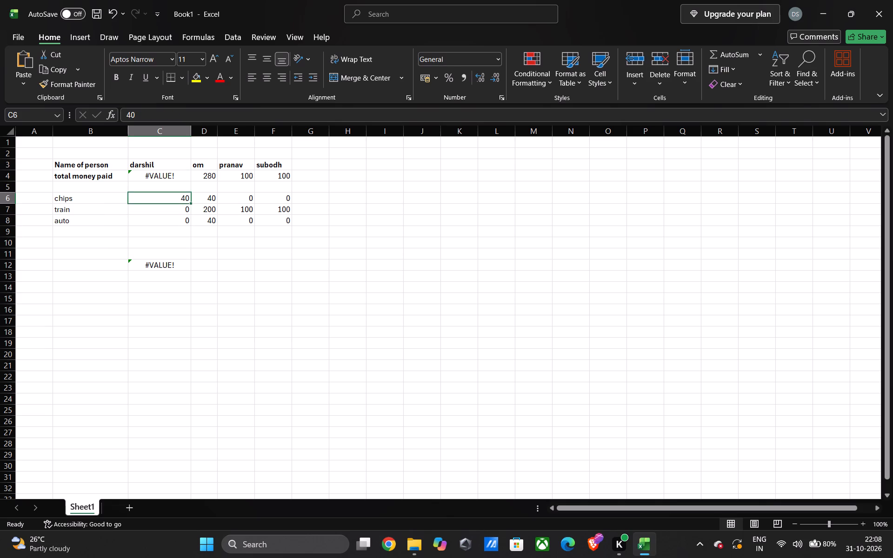
pyautogui.click(182, 179)
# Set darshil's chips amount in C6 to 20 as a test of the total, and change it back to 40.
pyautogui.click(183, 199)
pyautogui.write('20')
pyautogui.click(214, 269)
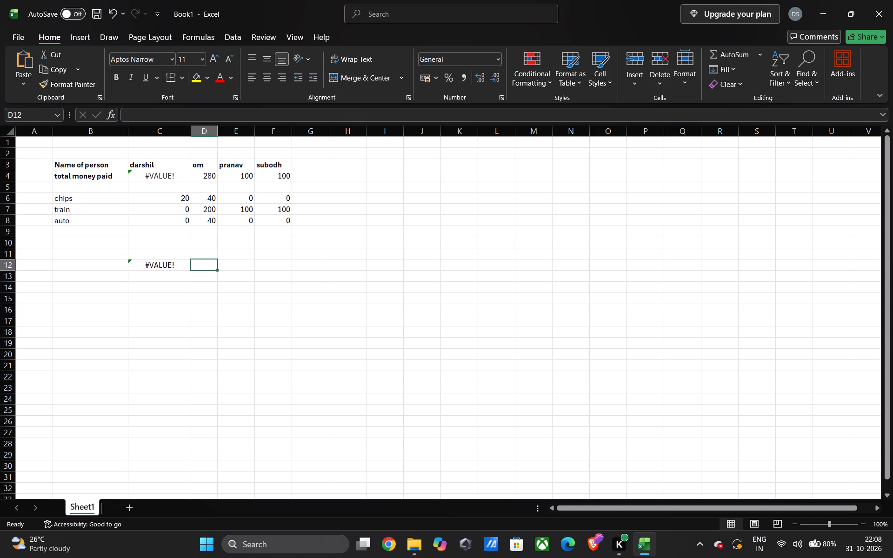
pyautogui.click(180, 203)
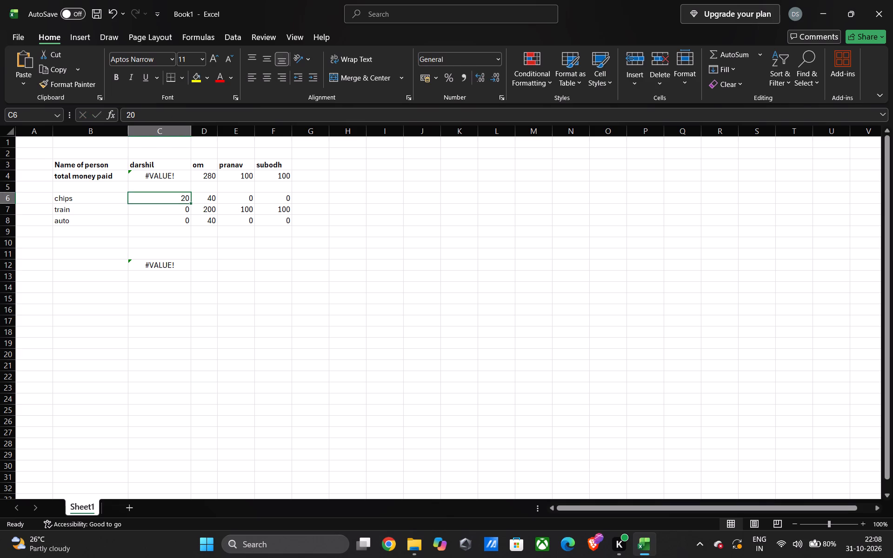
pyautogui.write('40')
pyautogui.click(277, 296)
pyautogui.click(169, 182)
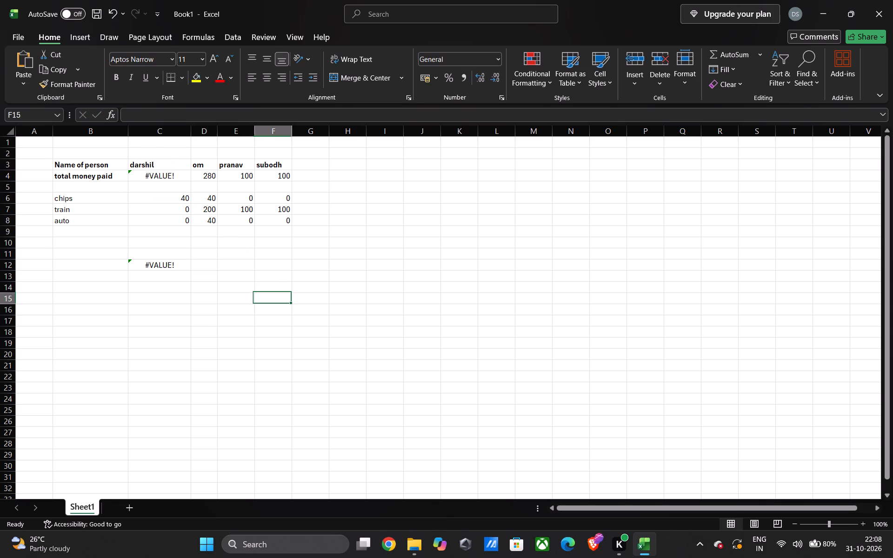
# Change the SUM range in darshil's total in C4 to C6:C10, leaving out the IF formula's cell.
pyautogui.click(170, 174)
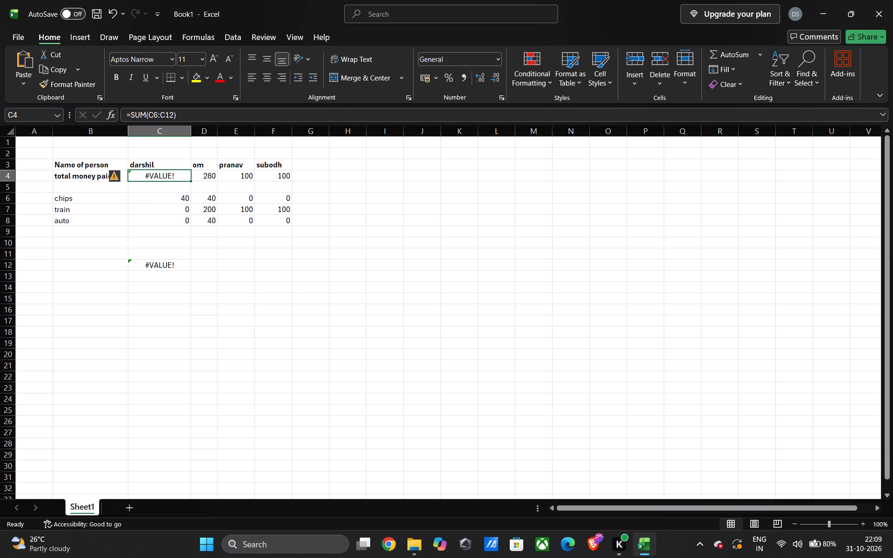
pyautogui.click(178, 113)
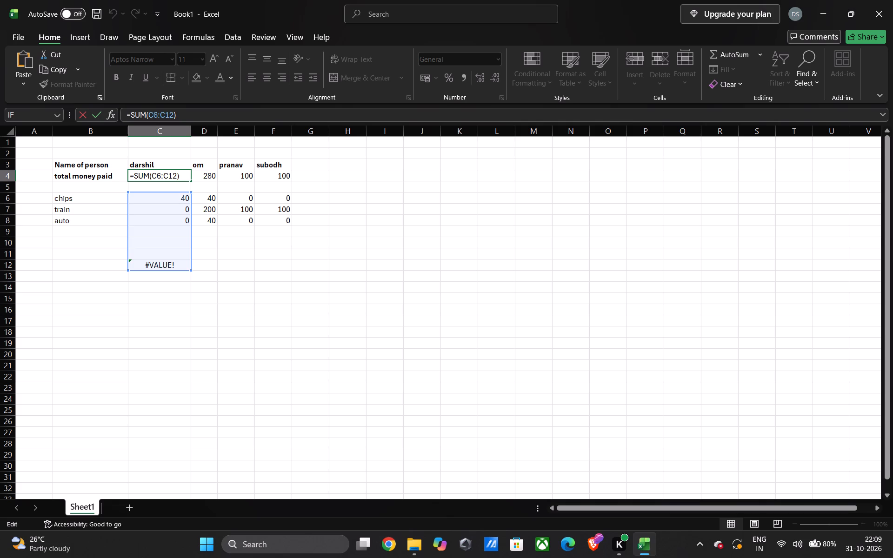
pyautogui.moveTo(192, 272); pyautogui.dragTo(189, 260)
pyautogui.click(180, 177)
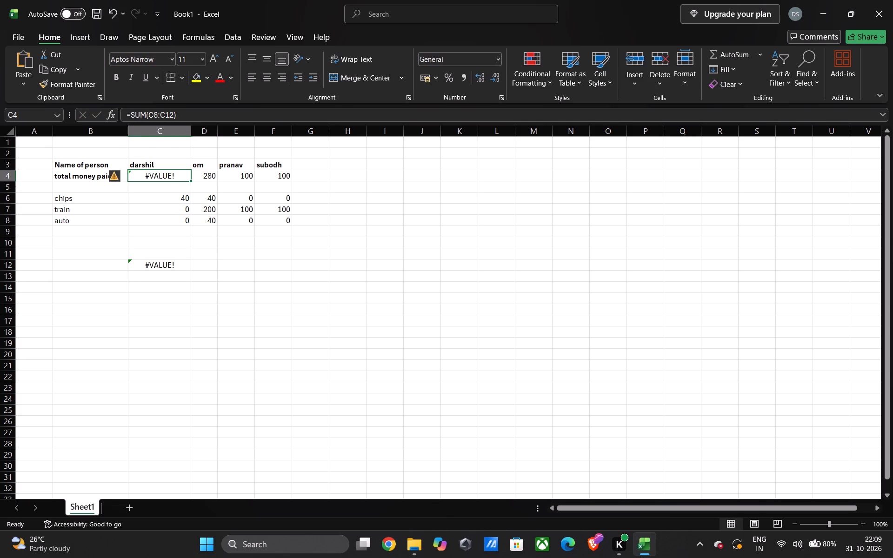
pyautogui.click(177, 119)
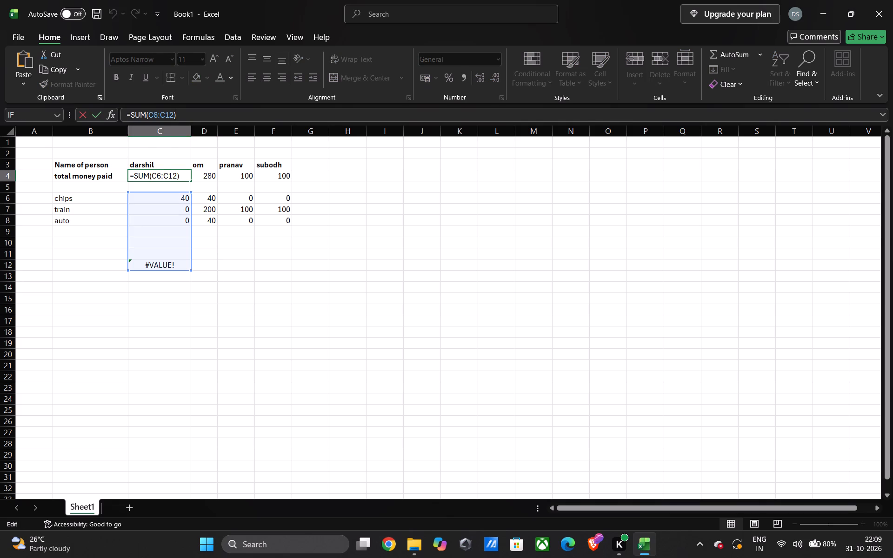
pyautogui.press('Left')
pyautogui.press('BackSpace')
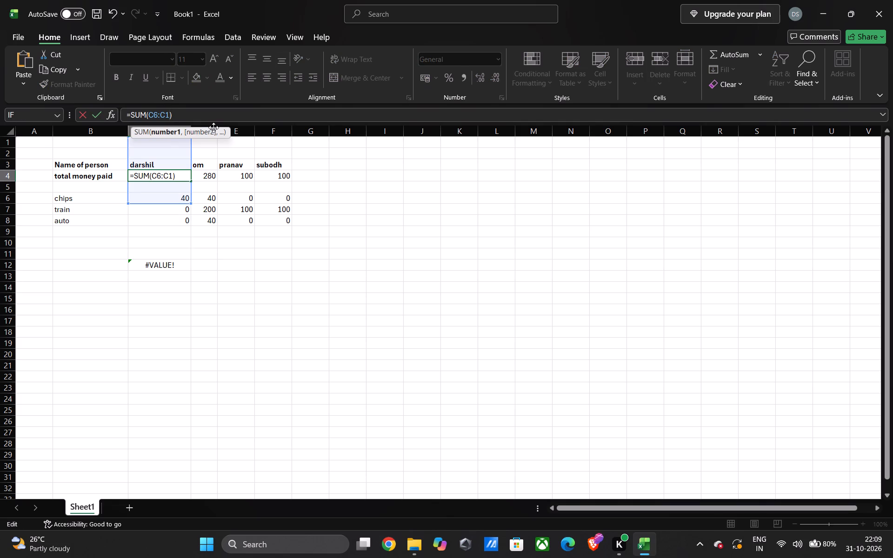
pyautogui.press('0')
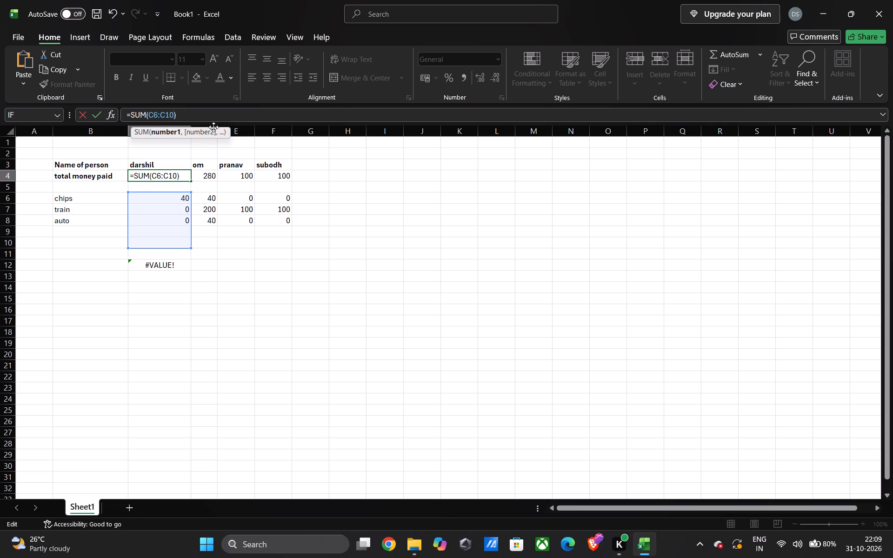
pyautogui.click(280, 287)
# Open the help on the #VALUE! error for the IF formula in C12, read through the article and close it.
pyautogui.click(166, 271)
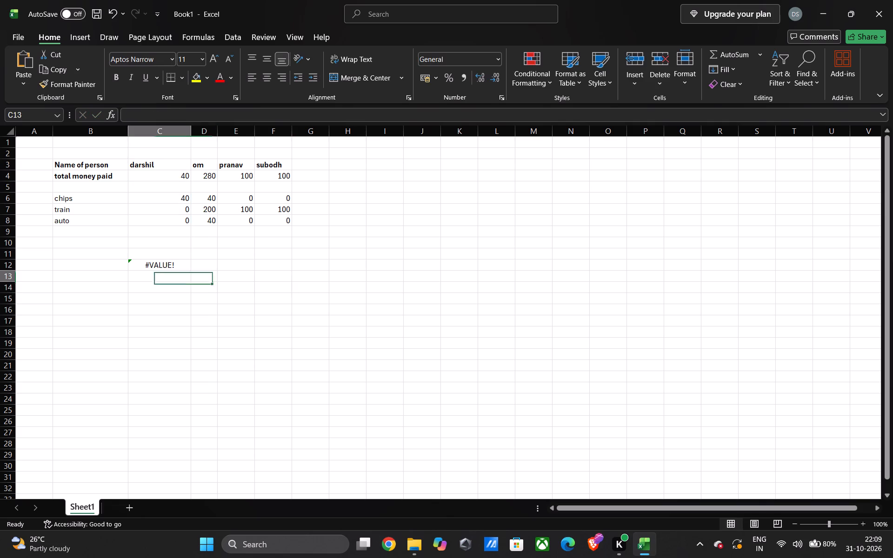
pyautogui.click(165, 266)
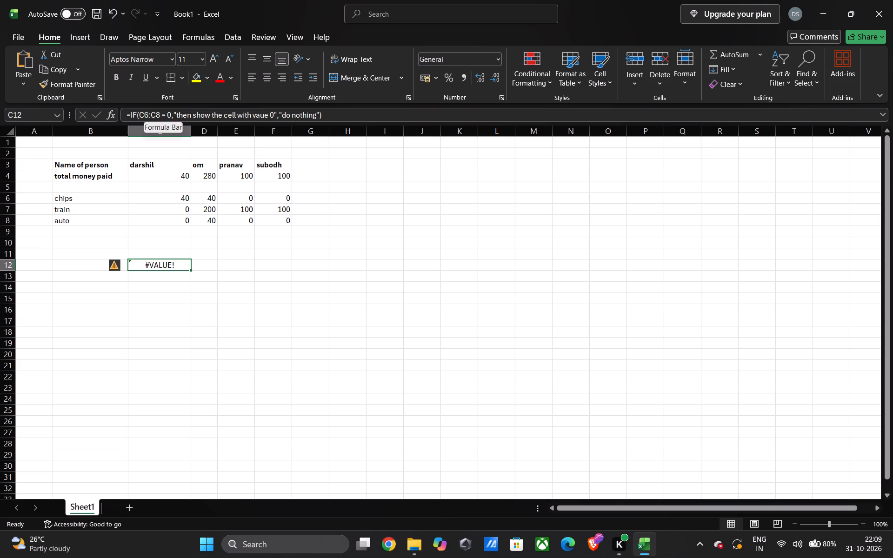
pyautogui.click(259, 270)
pyautogui.click(168, 271)
pyautogui.click(166, 264)
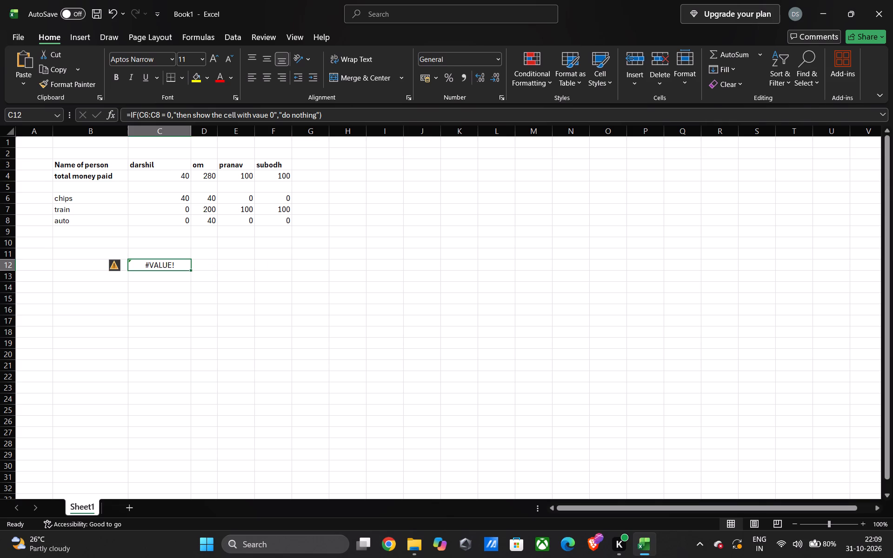
pyautogui.click(115, 263)
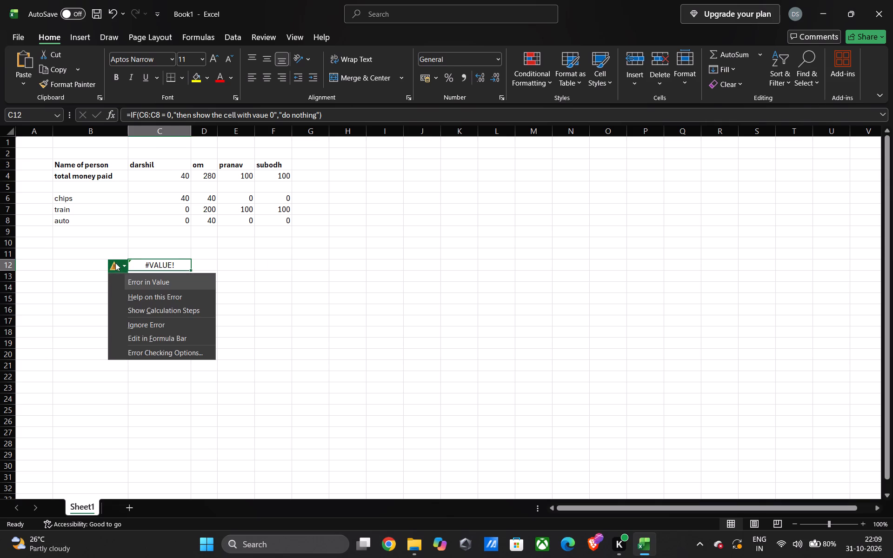
pyautogui.click(155, 295)
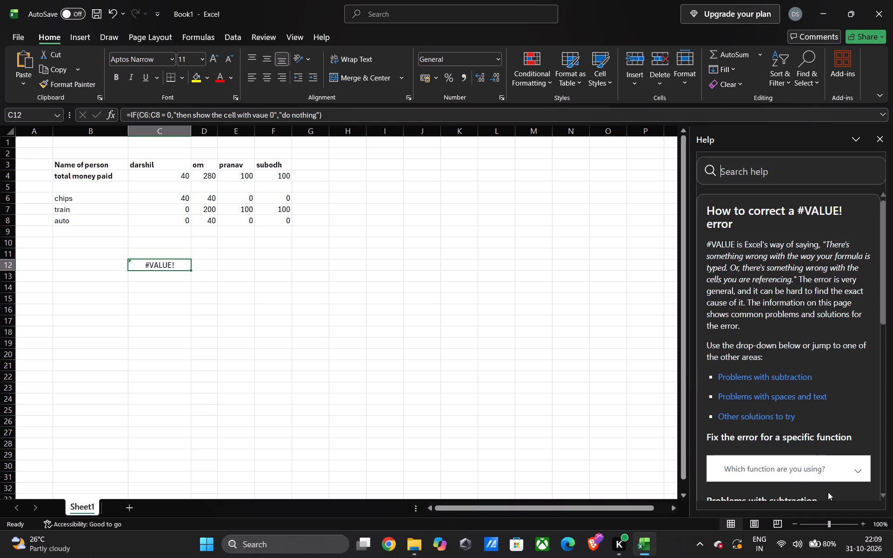
pyautogui.scroll(-1, 812, 409)
pyautogui.scroll(1, 812, 409)
pyautogui.scroll(-6, 812, 409)
pyautogui.scroll(1, 812, 410)
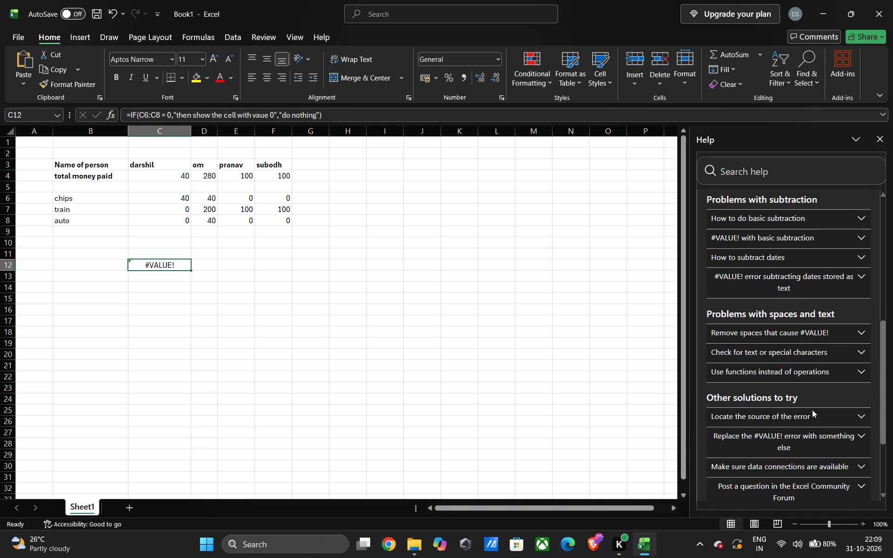
pyautogui.scroll(-1, 812, 410)
pyautogui.scroll(10, 812, 410)
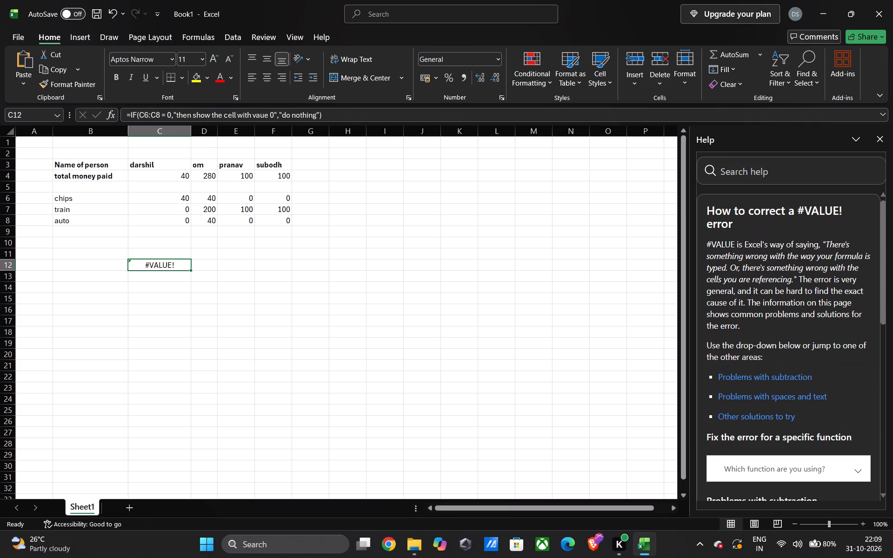
pyautogui.click(881, 138)
pyautogui.click(879, 139)
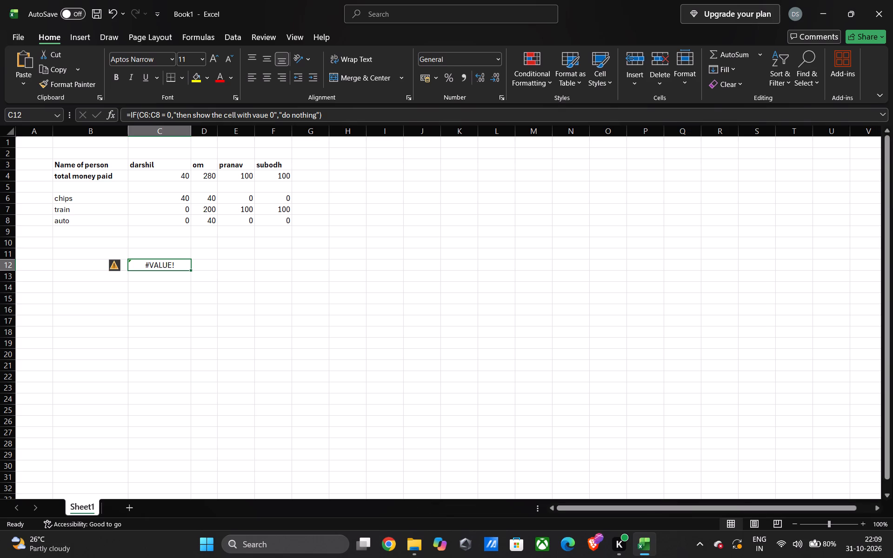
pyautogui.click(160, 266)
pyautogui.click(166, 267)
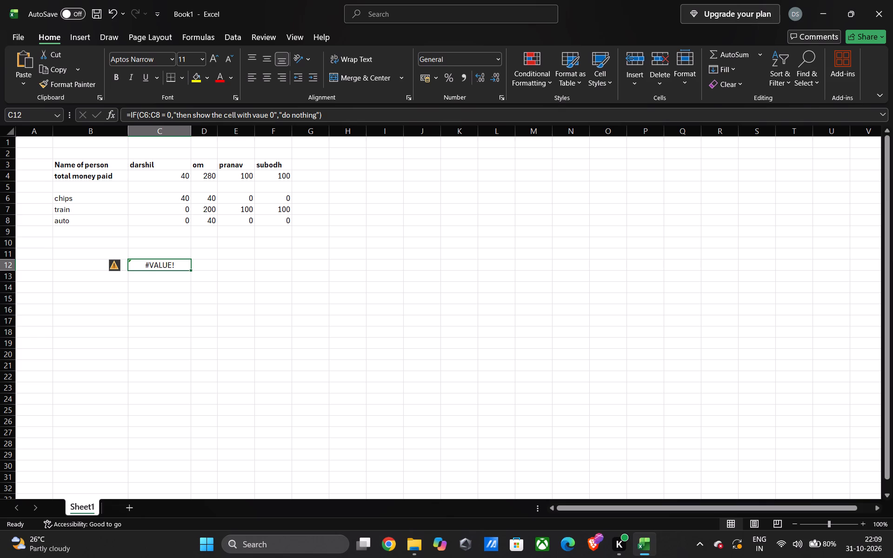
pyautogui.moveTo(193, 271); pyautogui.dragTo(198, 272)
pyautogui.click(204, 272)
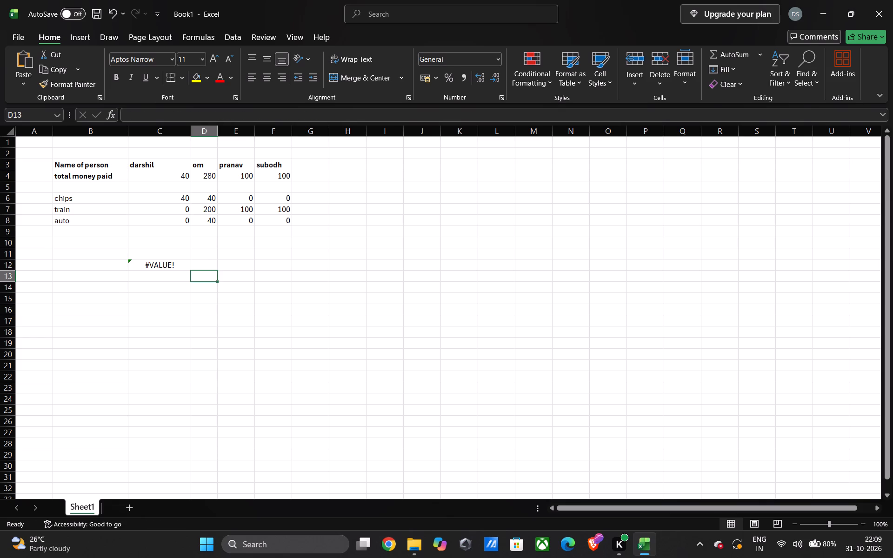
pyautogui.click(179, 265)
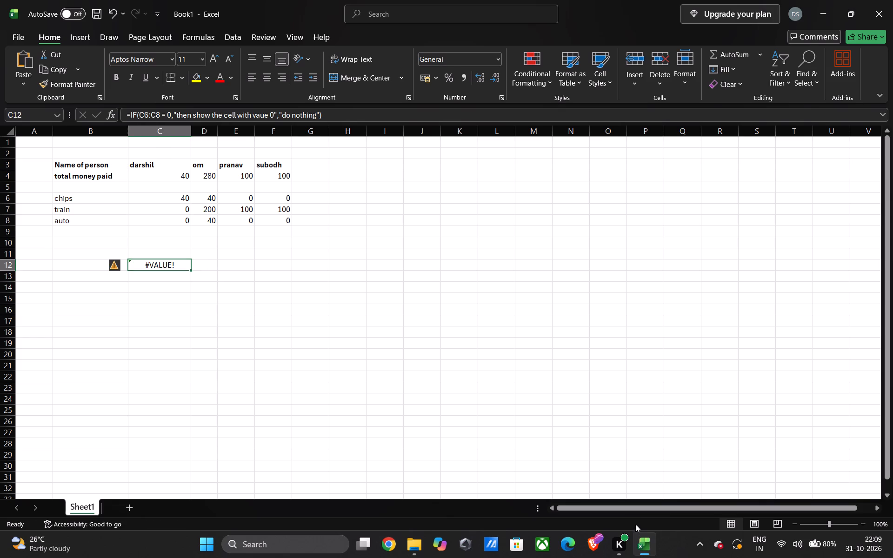
# Switch to the Brave browser and open its full browsing history page.
pyautogui.click(601, 545)
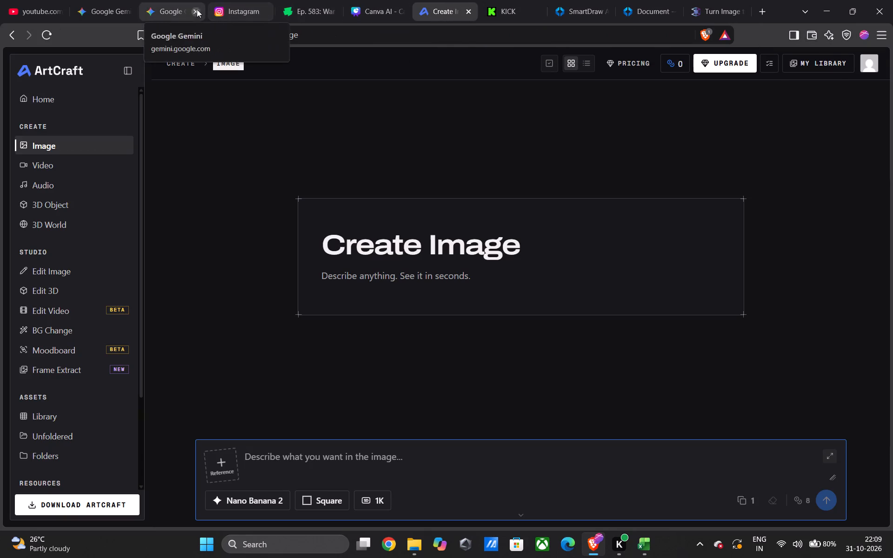
pyautogui.click(888, 37)
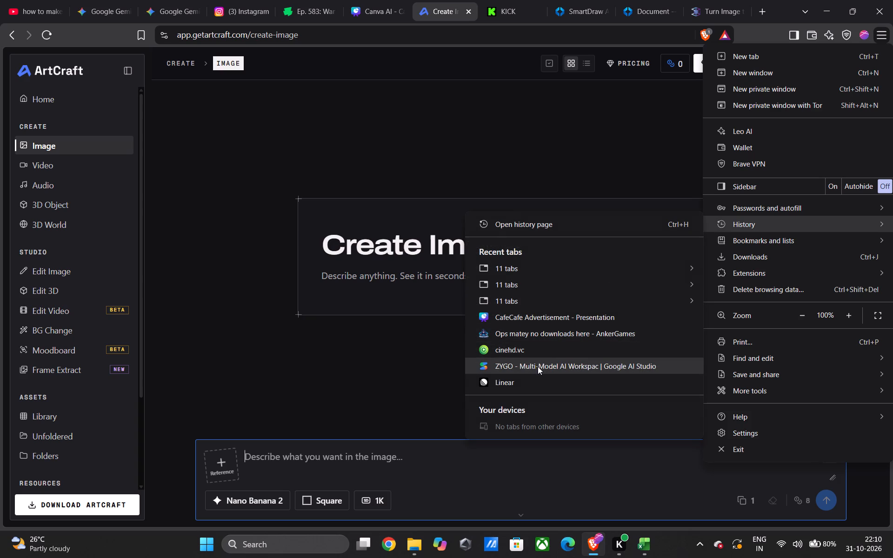
pyautogui.scroll(-1, 537, 366)
pyautogui.scroll(1, 537, 366)
pyautogui.scroll(-2, 537, 366)
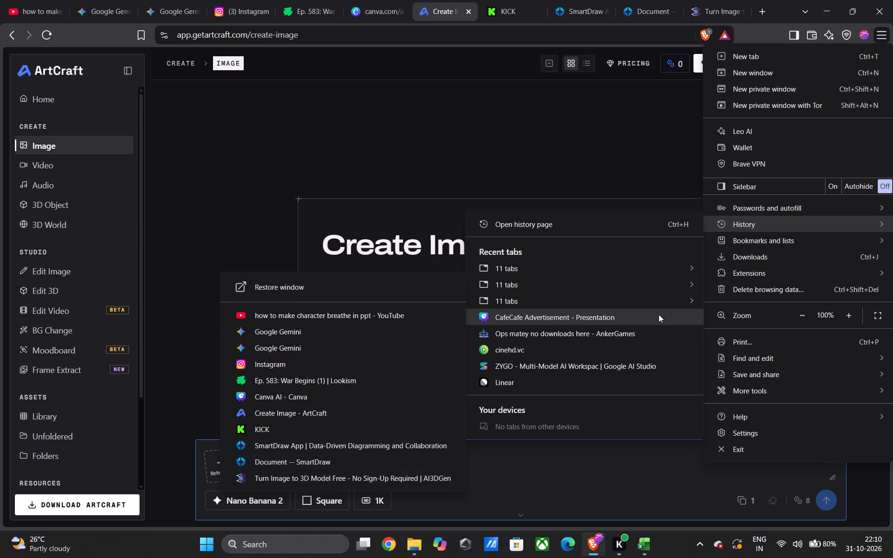
pyautogui.click(654, 227)
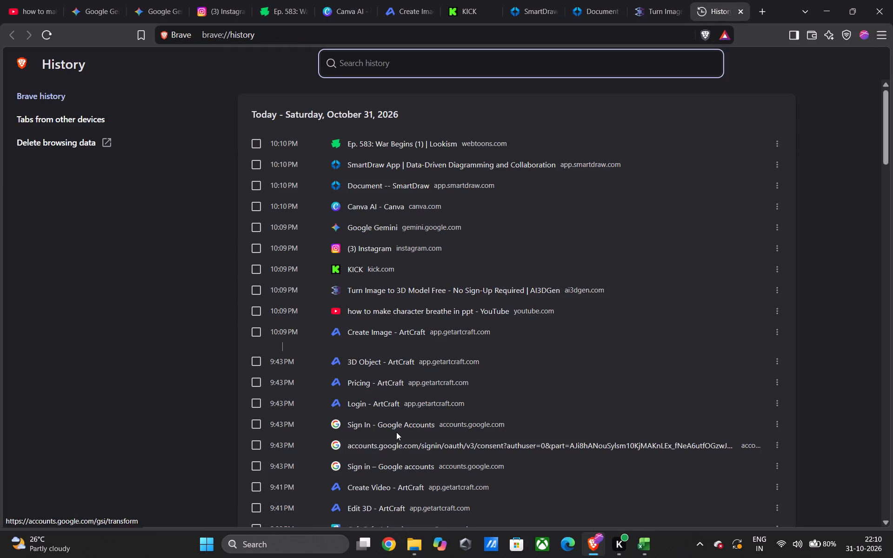
# Look through the browsing history entries for today, October 31, 2026, for a previously visited page.
pyautogui.scroll(-1, 398, 397)
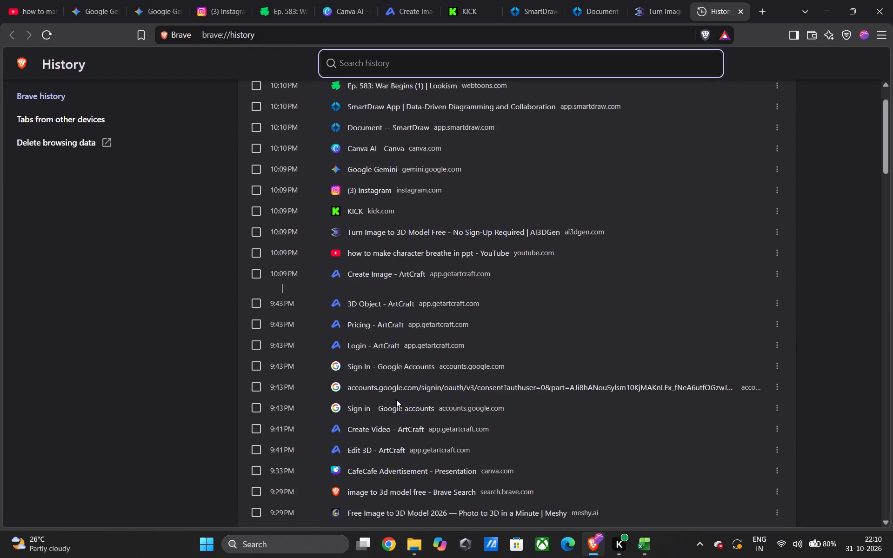
pyautogui.scroll(-5, 394, 404)
pyautogui.scroll(1, 385, 420)
pyautogui.scroll(-1, 385, 420)
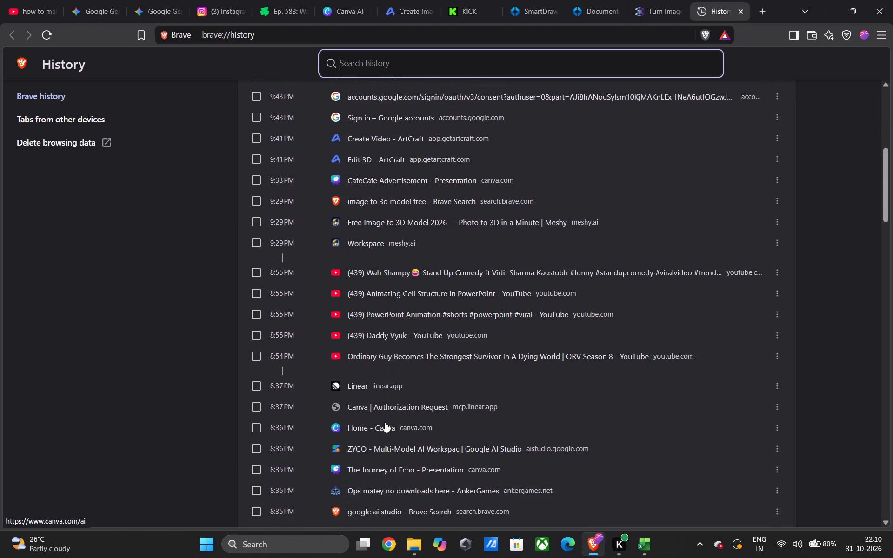
pyautogui.scroll(-1, 378, 448)
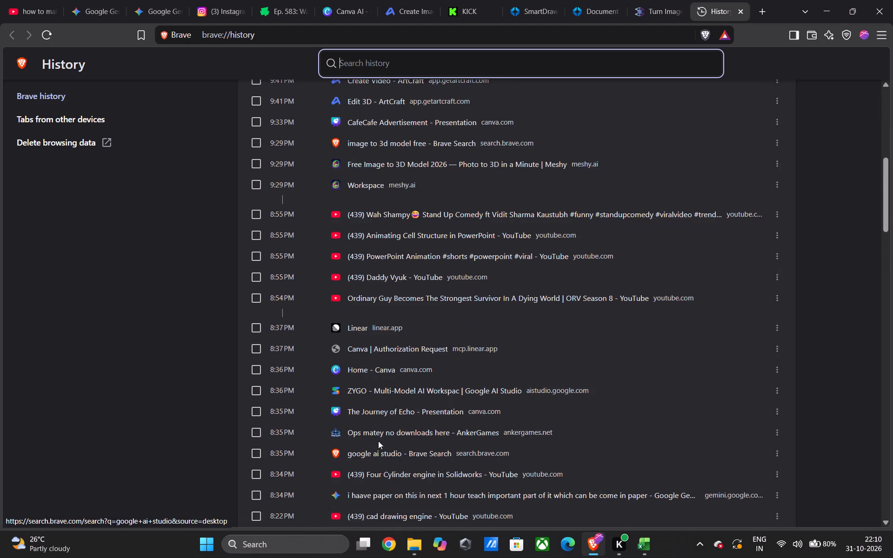
pyautogui.scroll(-3, 378, 441)
pyautogui.scroll(1, 378, 441)
pyautogui.scroll(-2, 378, 441)
pyautogui.scroll(1, 378, 441)
pyautogui.scroll(-3, 378, 441)
pyautogui.scroll(1, 378, 443)
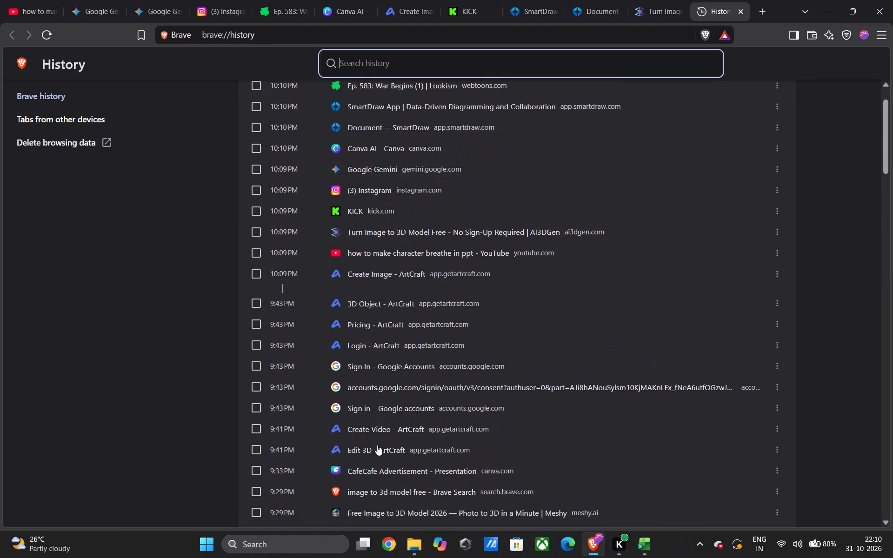
pyautogui.scroll(-1, 377, 445)
pyautogui.scroll(1, 377, 445)
pyautogui.scroll(-1, 377, 445)
pyautogui.scroll(1, 377, 445)
pyautogui.scroll(-8, 377, 445)
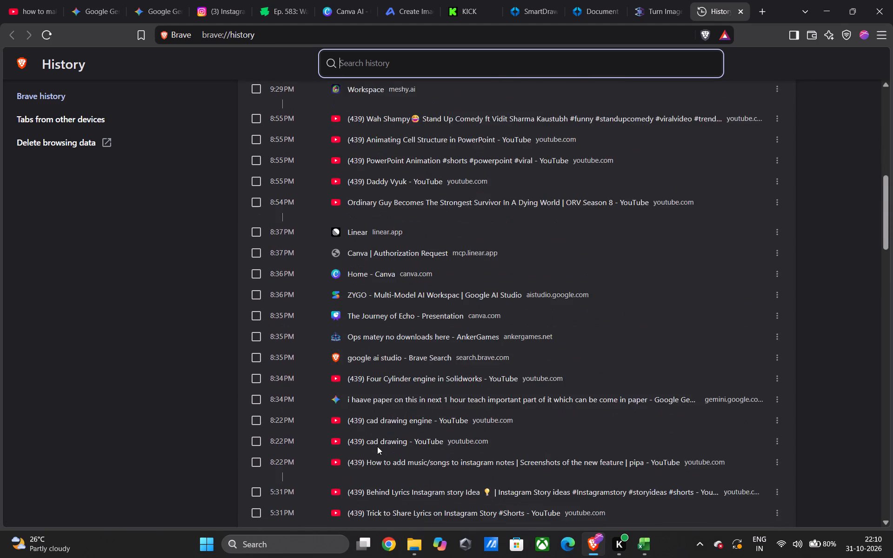
pyautogui.scroll(1, 377, 446)
pyautogui.scroll(-4, 377, 446)
pyautogui.scroll(2, 377, 446)
pyautogui.scroll(-3, 377, 446)
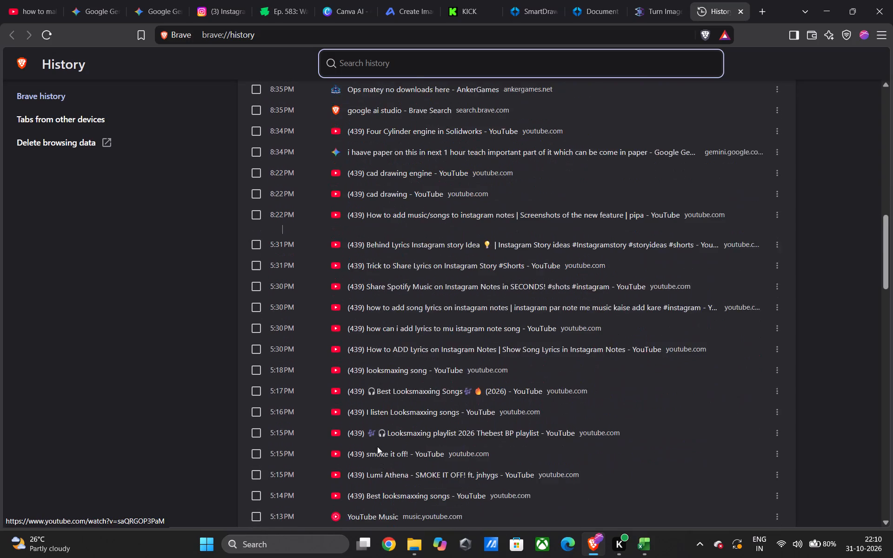
pyautogui.scroll(-5, 377, 446)
pyautogui.scroll(2, 377, 445)
pyautogui.scroll(-5, 377, 445)
pyautogui.scroll(1, 377, 445)
pyautogui.scroll(-2, 377, 445)
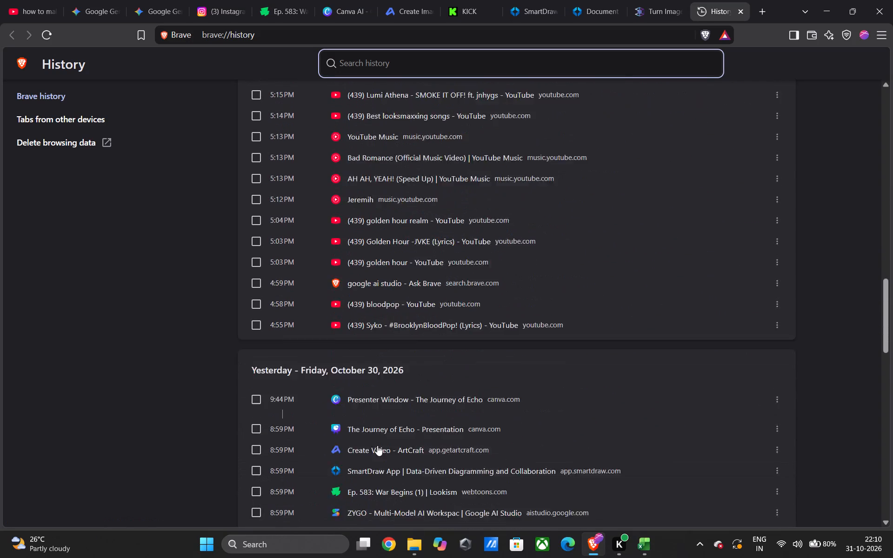
# Look through the older browsing history entries for October 30 and October 29, 2026.
pyautogui.scroll(-1, 377, 445)
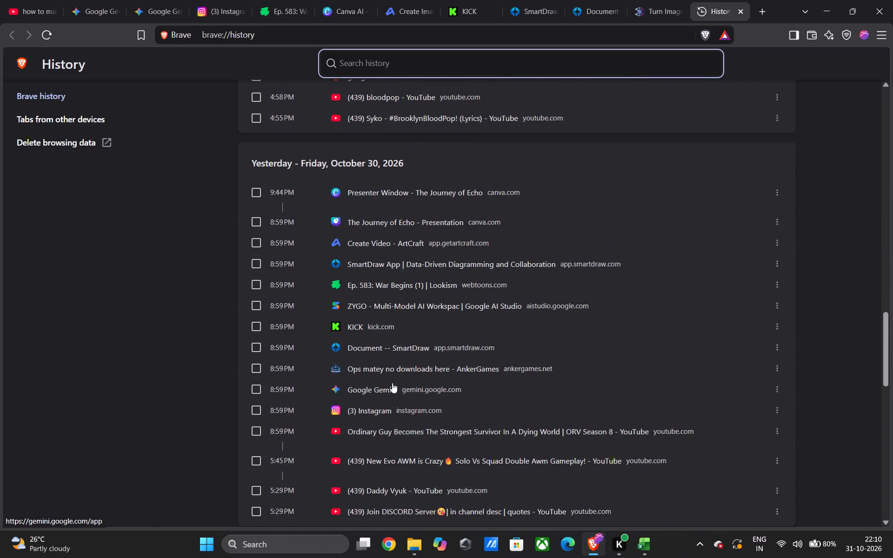
pyautogui.scroll(-2, 392, 387)
pyautogui.scroll(1, 391, 391)
pyautogui.scroll(-3, 391, 392)
pyautogui.scroll(1, 391, 392)
pyautogui.scroll(-1, 391, 392)
pyautogui.scroll(1, 391, 392)
pyautogui.scroll(-1, 391, 392)
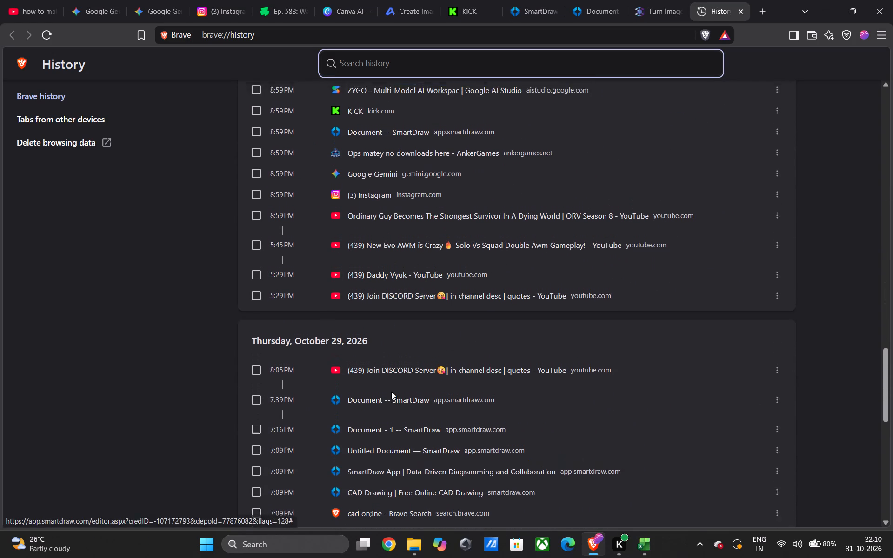
pyautogui.scroll(-1, 392, 392)
pyautogui.scroll(1, 392, 392)
pyautogui.scroll(-2, 392, 392)
pyautogui.scroll(1, 392, 392)
pyautogui.scroll(-5, 395, 399)
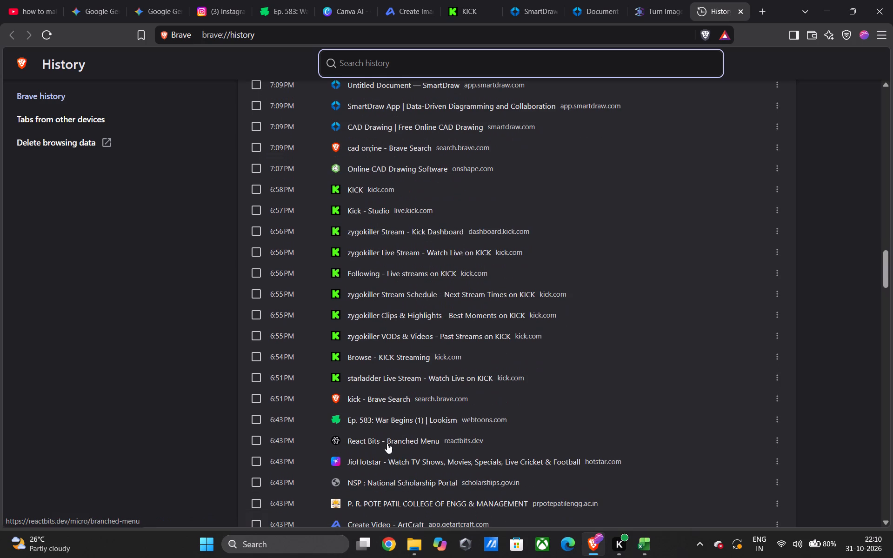
pyautogui.scroll(-2, 379, 456)
pyautogui.scroll(1, 379, 456)
pyautogui.scroll(-1, 343, 471)
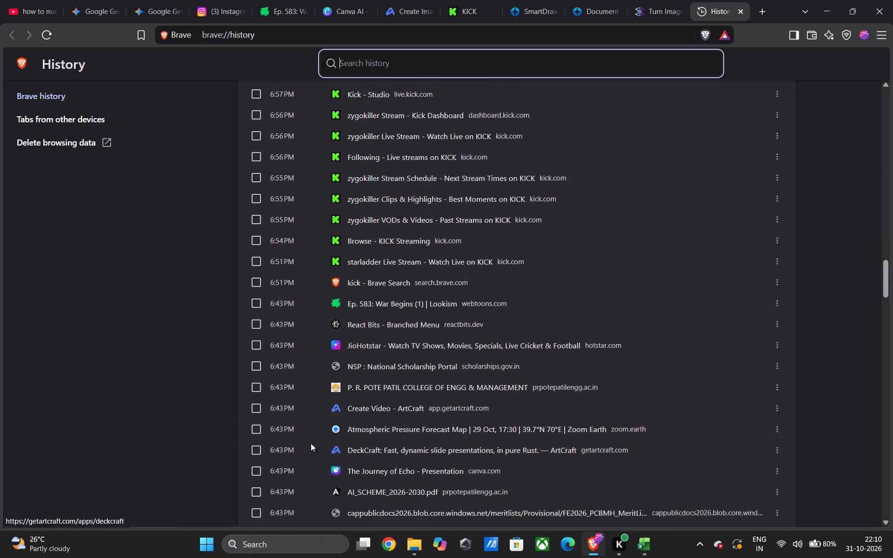
pyautogui.scroll(-2, 491, 470)
pyautogui.scroll(2, 496, 460)
pyautogui.scroll(-3, 496, 460)
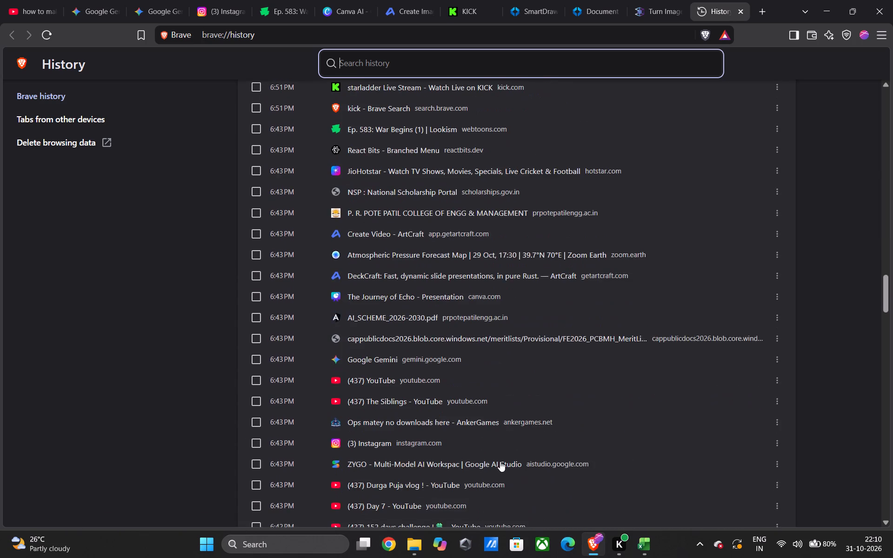
pyautogui.scroll(-2, 501, 461)
pyautogui.scroll(1, 501, 461)
pyautogui.scroll(-3, 501, 461)
pyautogui.scroll(1, 507, 459)
pyautogui.scroll(-6, 506, 460)
pyautogui.scroll(1, 505, 462)
pyautogui.scroll(-3, 505, 461)
pyautogui.scroll(2, 505, 461)
pyautogui.scroll(-1, 505, 461)
pyautogui.scroll(1, 505, 461)
pyautogui.scroll(-2, 505, 461)
pyautogui.scroll(1, 505, 461)
pyautogui.scroll(-1, 505, 461)
pyautogui.scroll(1, 505, 461)
pyautogui.scroll(-1, 505, 461)
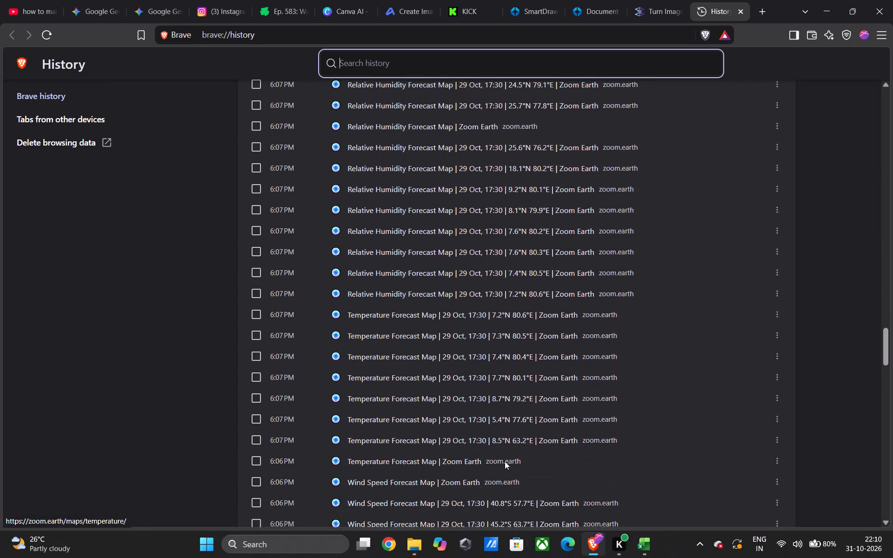